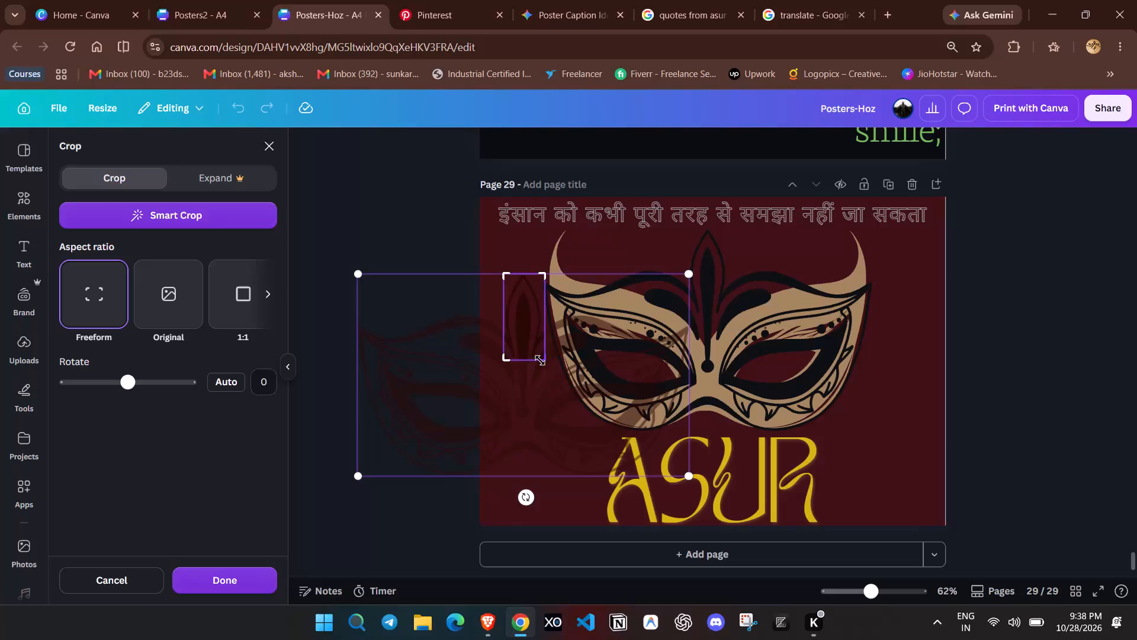
# Finish cropping the dark mask copy on page 29 tightly around its central petal ornament.
pyautogui.click(544, 360)
pyautogui.click(520, 255)
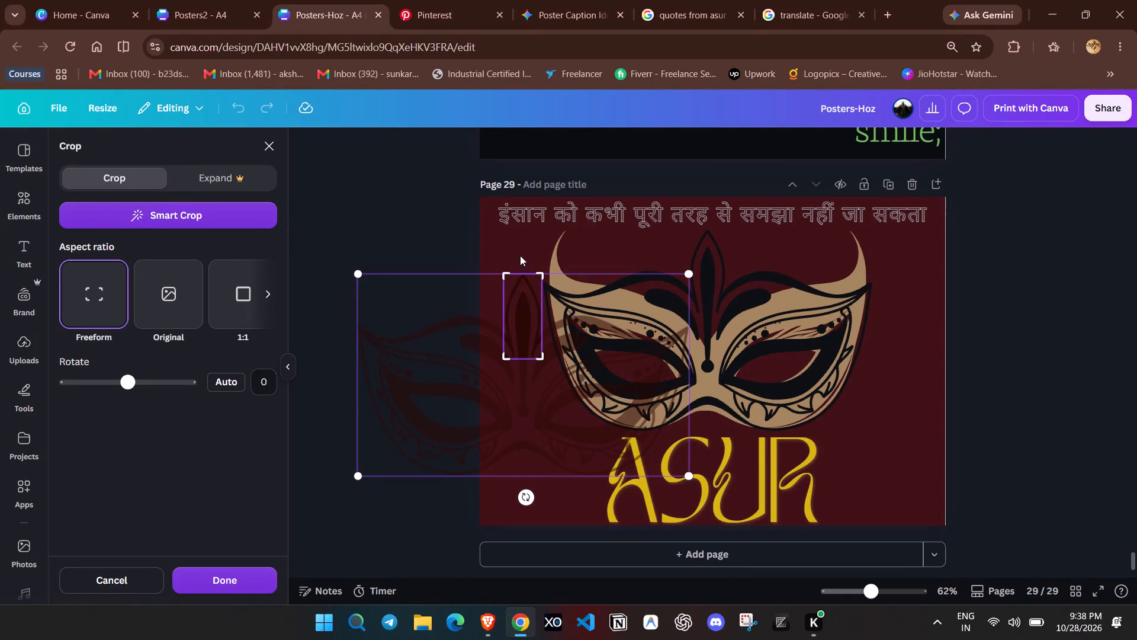
pyautogui.click(526, 438)
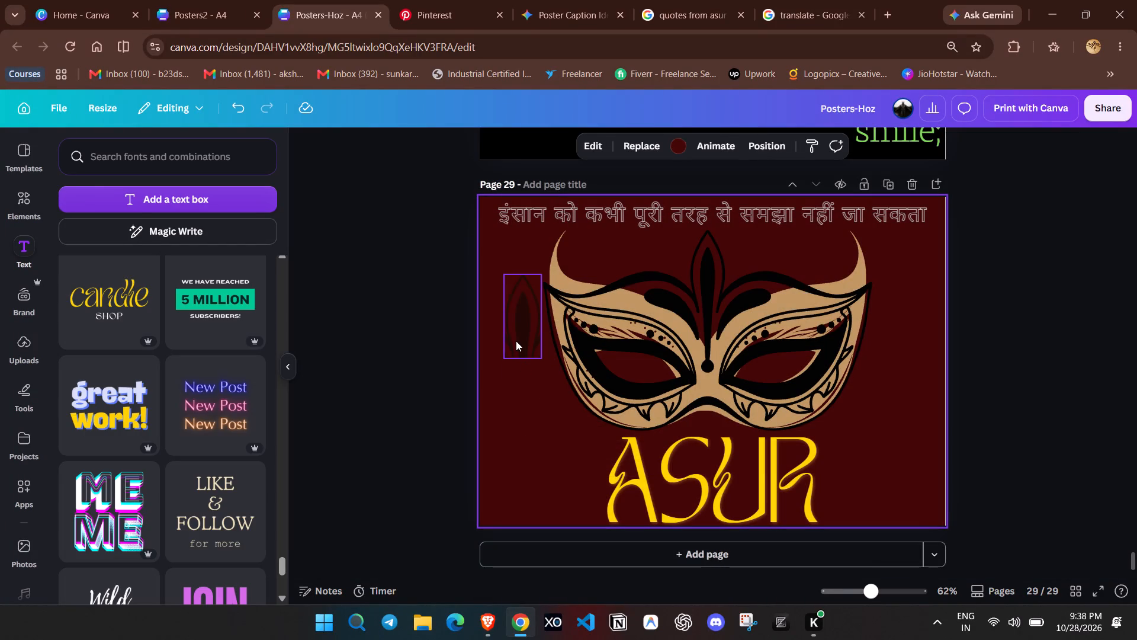
# Move the cropped petal ornament onto the matching ornament at the top centre of the tan mask.
pyautogui.moveTo(516, 341); pyautogui.dragTo(664, 338)
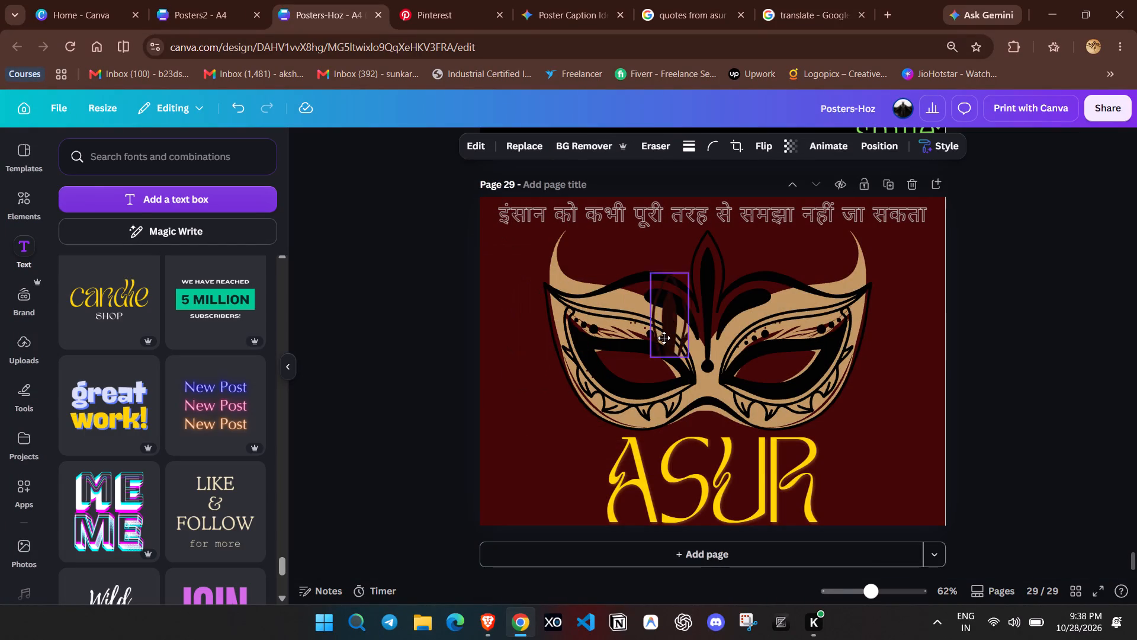
pyautogui.moveTo(664, 338); pyautogui.dragTo(702, 295)
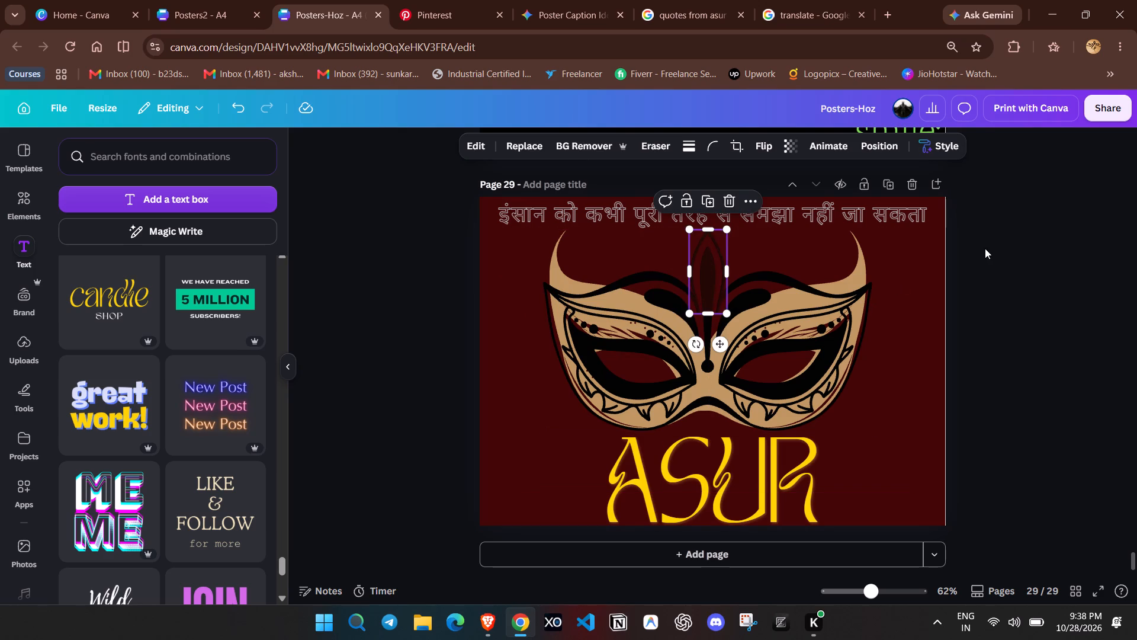
pyautogui.click(986, 248)
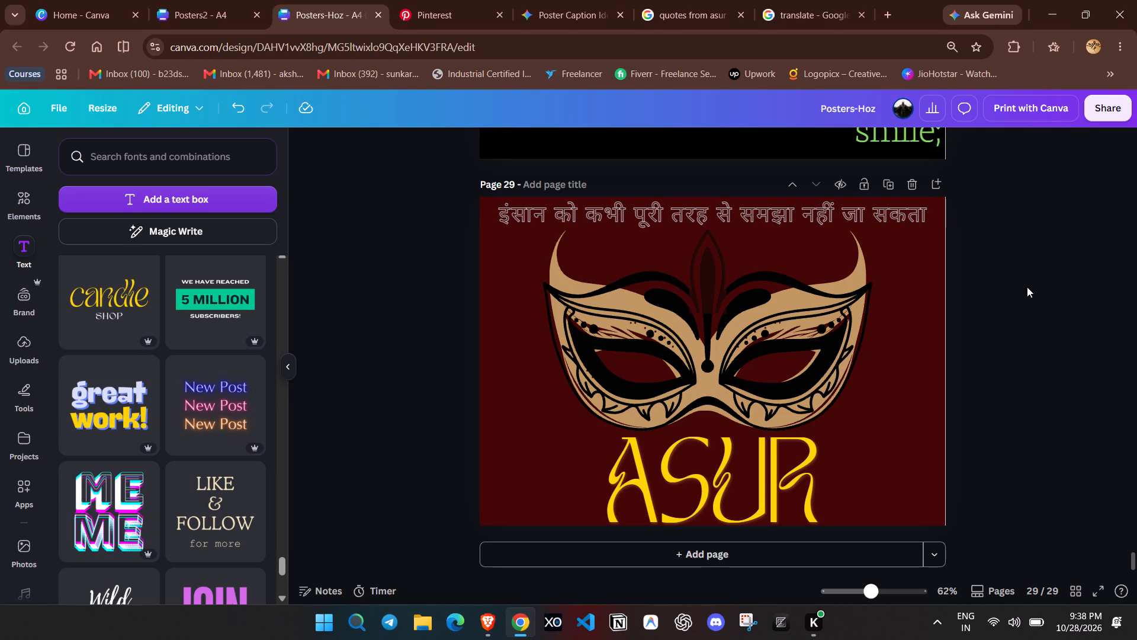
# Apply the Coral filter to the cropped petal ornament at the top of the mask.
pyautogui.click(705, 289)
pyautogui.click(479, 135)
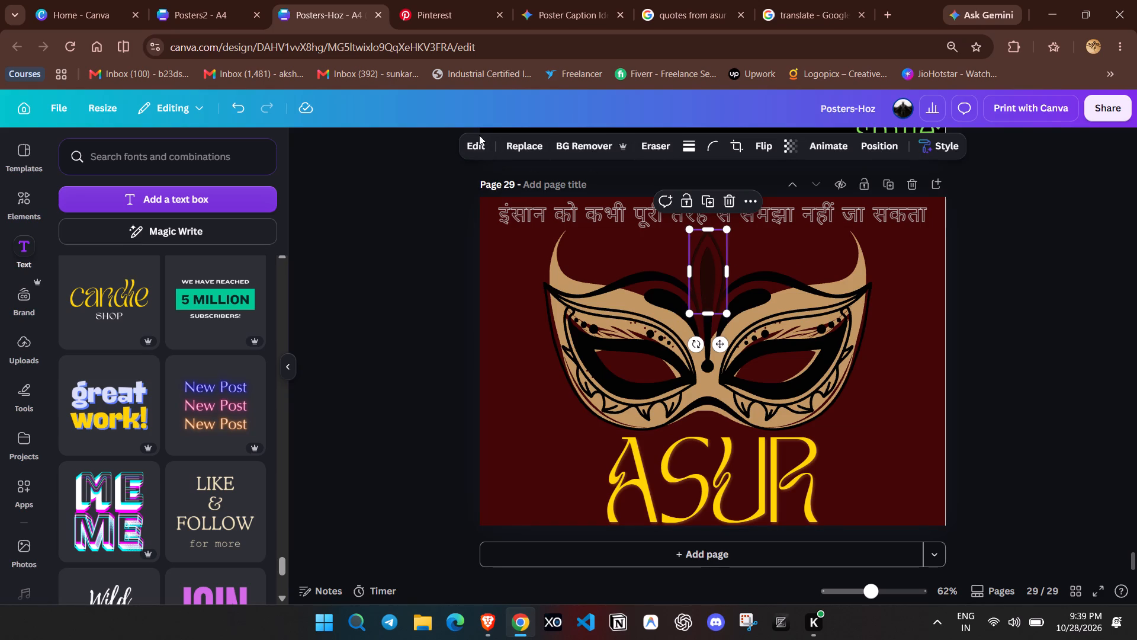
pyautogui.click(475, 140)
pyautogui.scroll(-1, 246, 521)
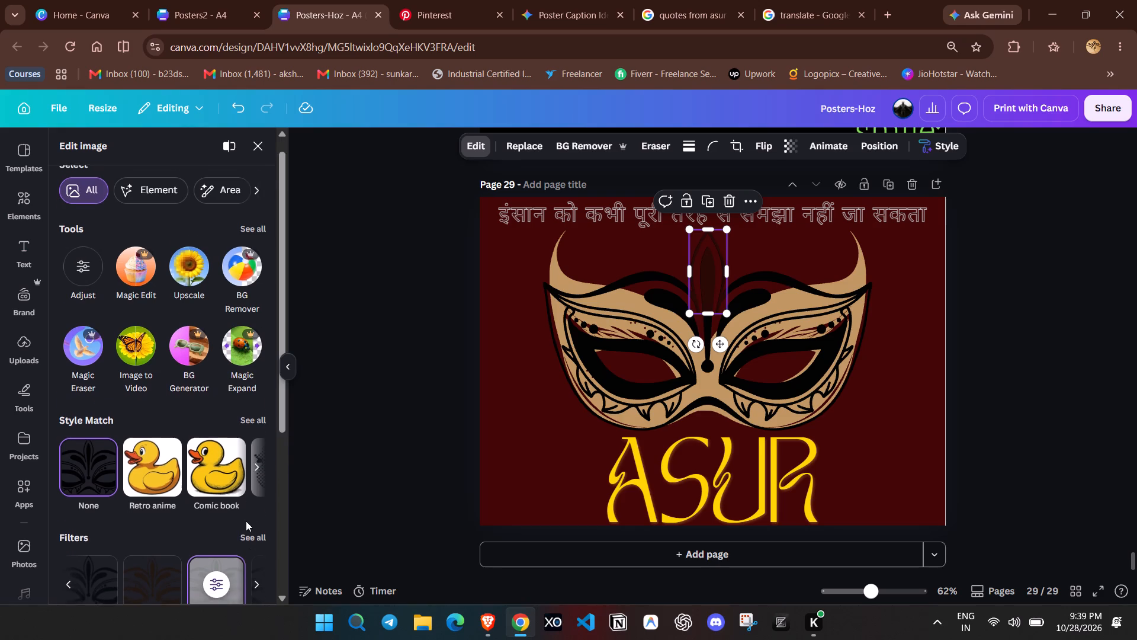
pyautogui.click(246, 485)
pyautogui.scroll(-11, 239, 421)
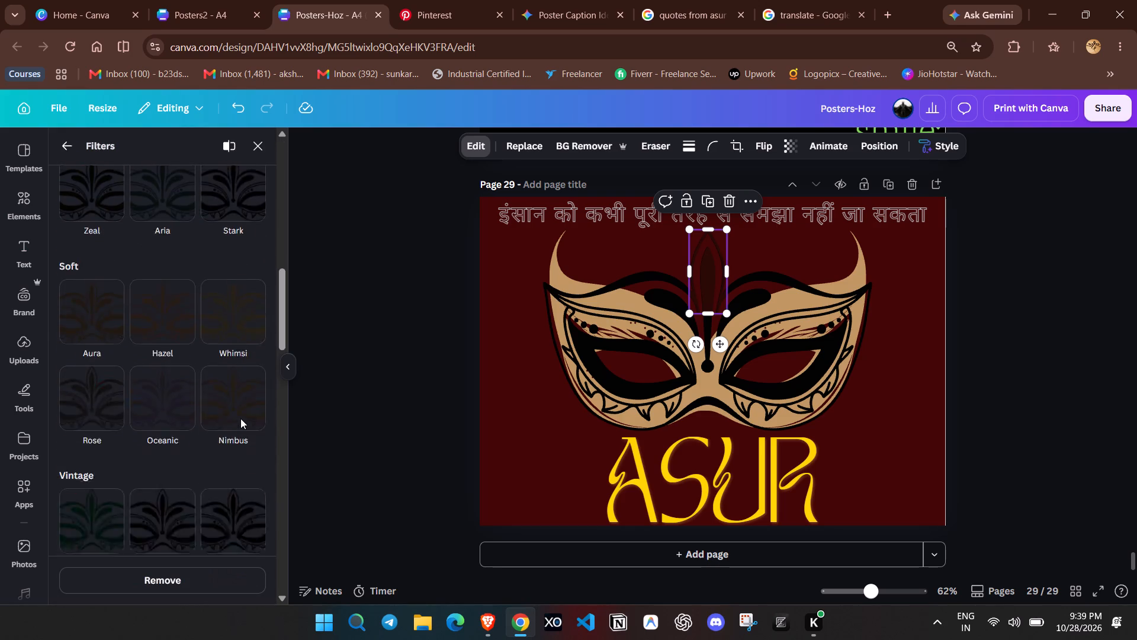
pyautogui.scroll(-18, 240, 418)
pyautogui.click(229, 242)
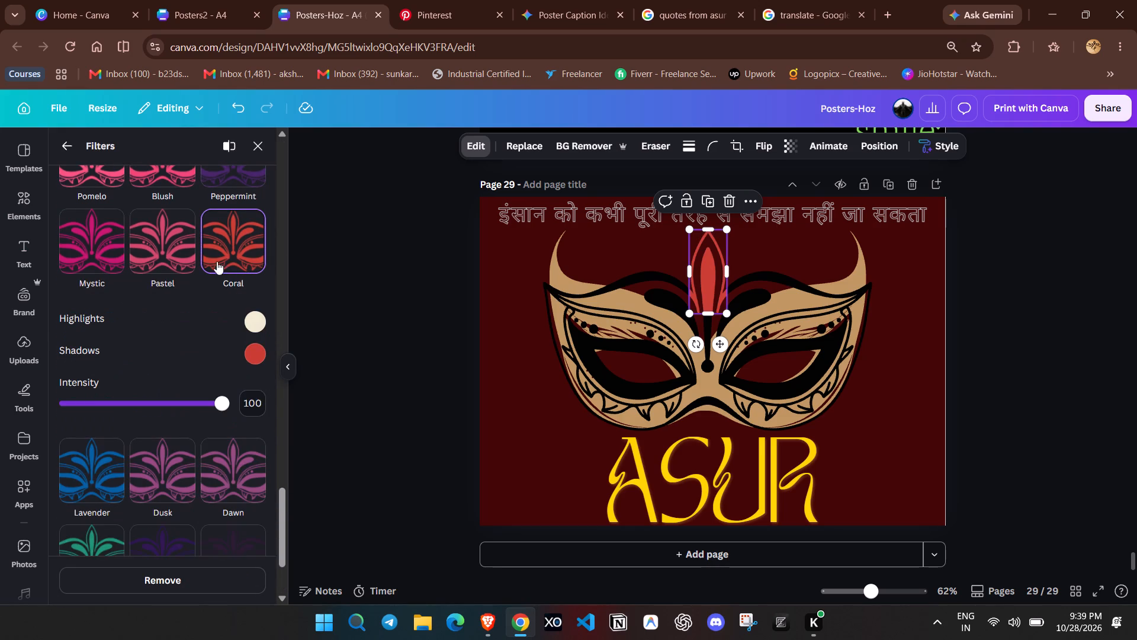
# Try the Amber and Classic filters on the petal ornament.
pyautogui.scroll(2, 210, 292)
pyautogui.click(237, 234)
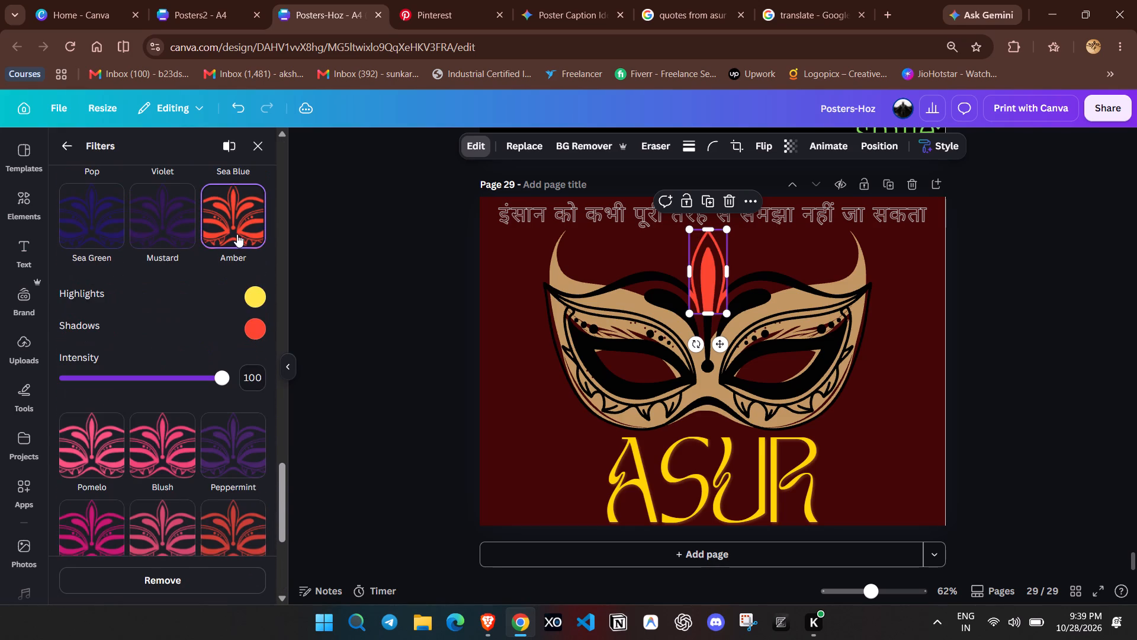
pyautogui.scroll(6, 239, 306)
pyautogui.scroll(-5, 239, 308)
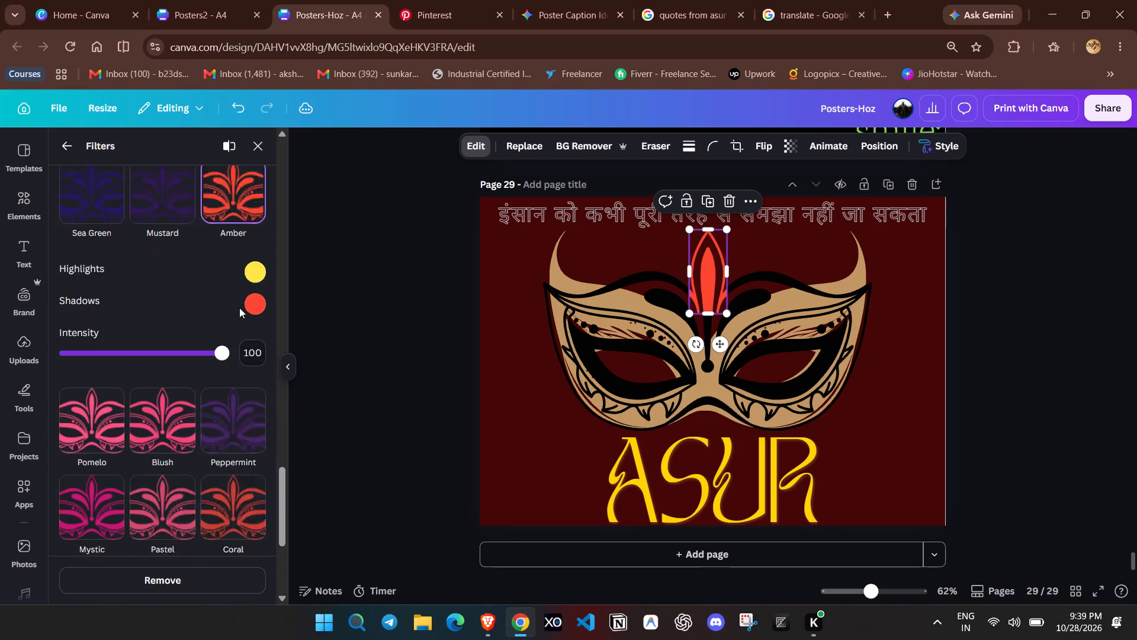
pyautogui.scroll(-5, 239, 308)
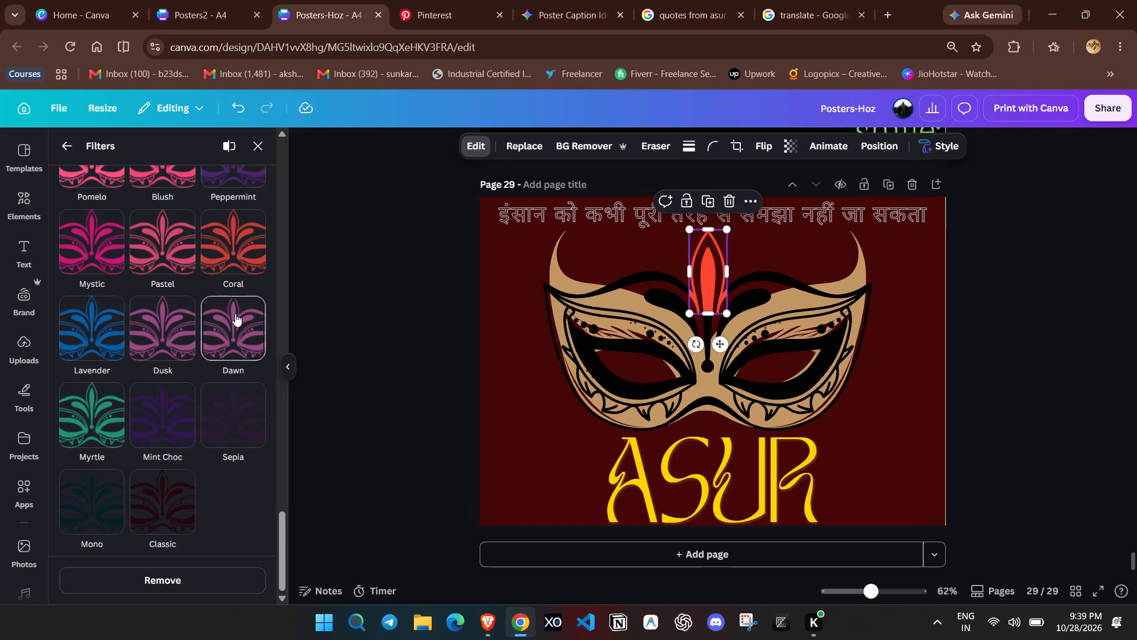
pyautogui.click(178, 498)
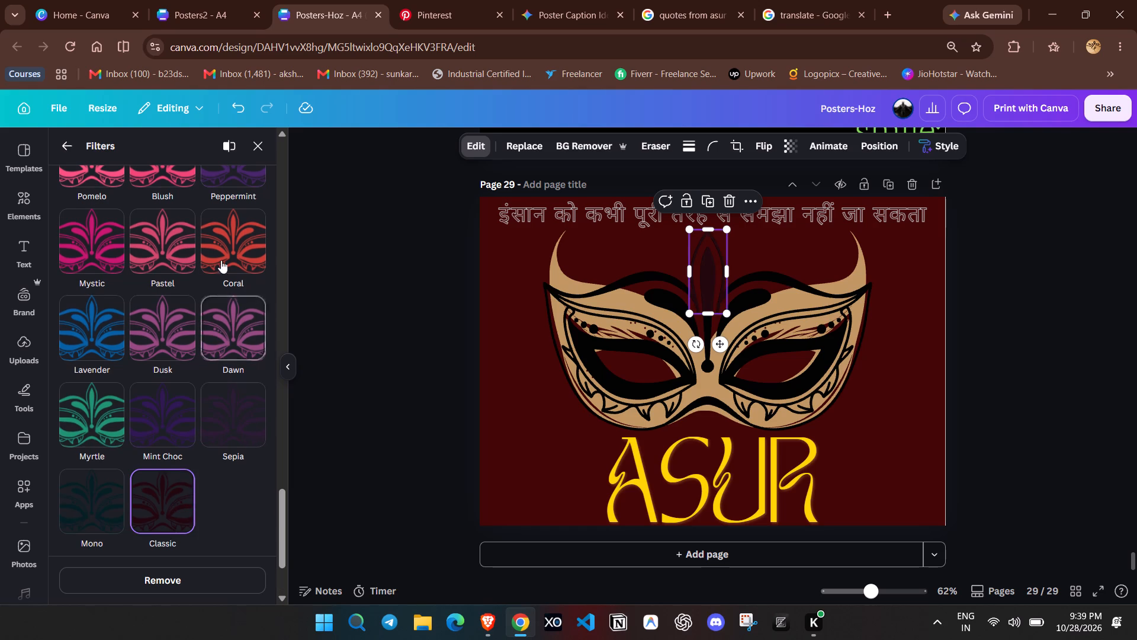
# Apply the Coral filter to the petal ornament again.
pyautogui.click(226, 232)
pyautogui.doubleClick(366, 313)
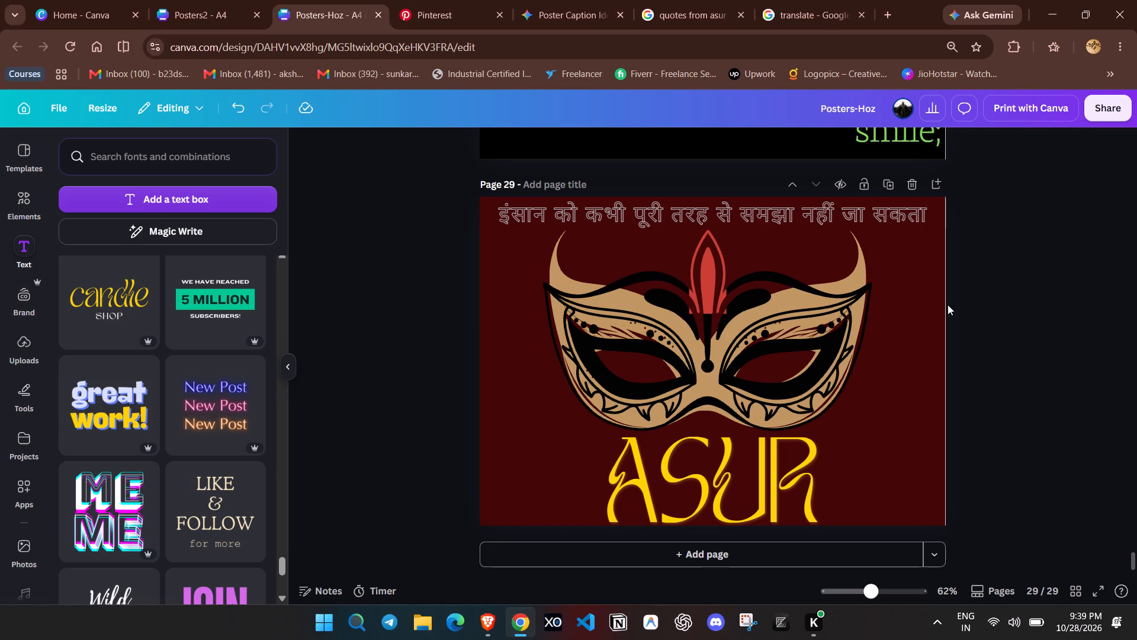
# Crop the petal ornament's lower edge up slightly so the colour ends above the mask's central stem.
pyautogui.click(714, 292)
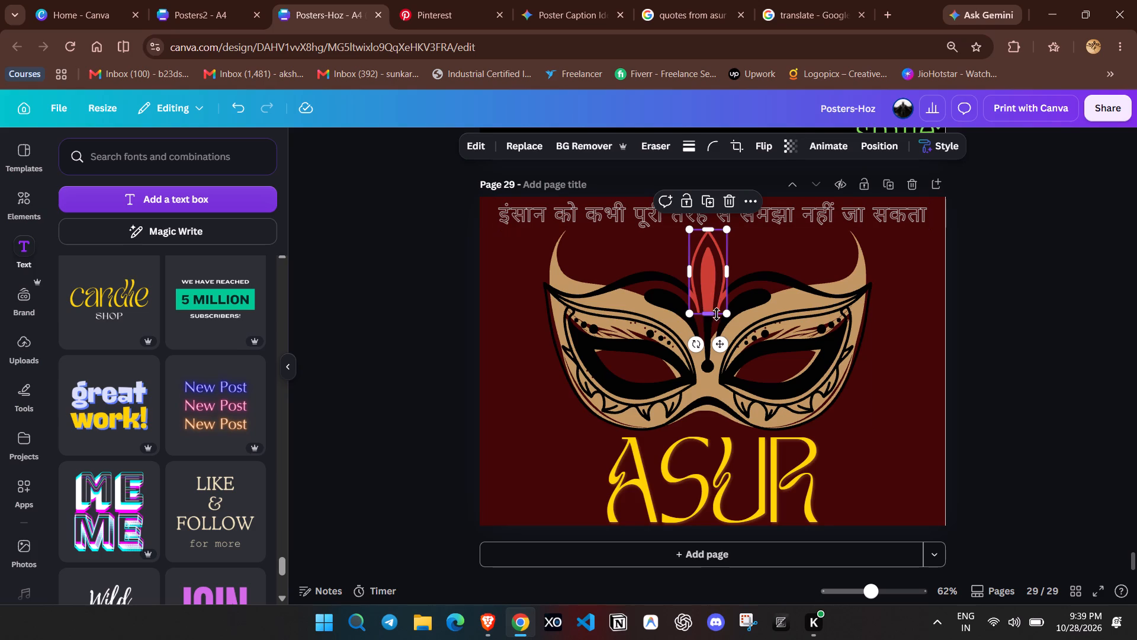
pyautogui.moveTo(710, 311); pyautogui.dragTo(711, 299)
pyautogui.click(957, 281)
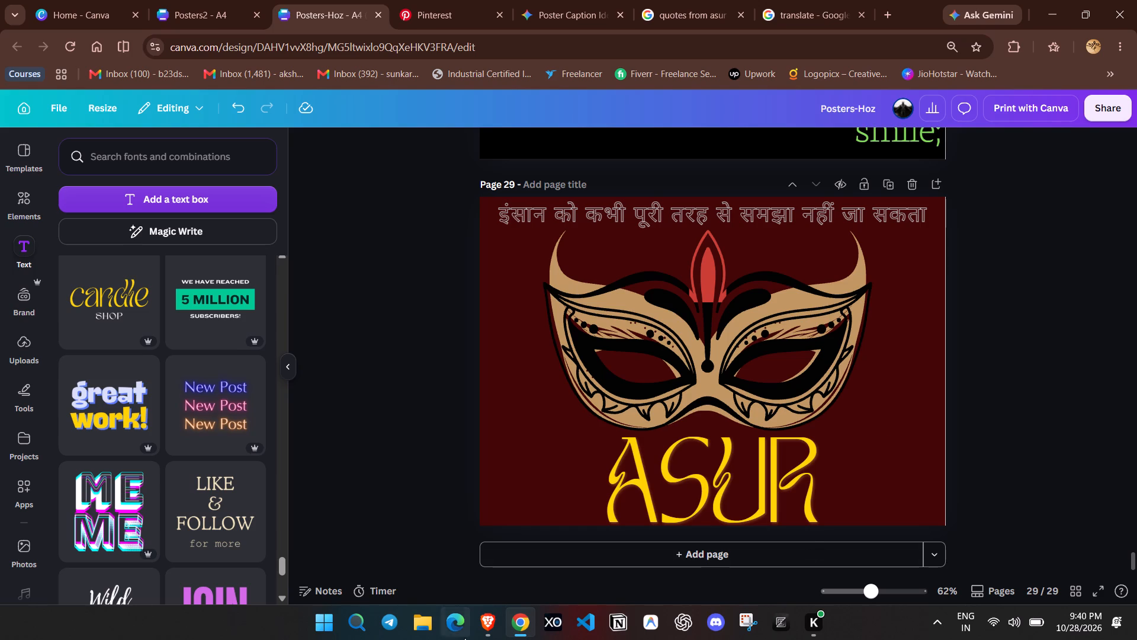
# Shift the ASUR title slightly left to centre it beneath the mask's central ornament.
pyautogui.moveTo(742, 482); pyautogui.dragTo(735, 482)
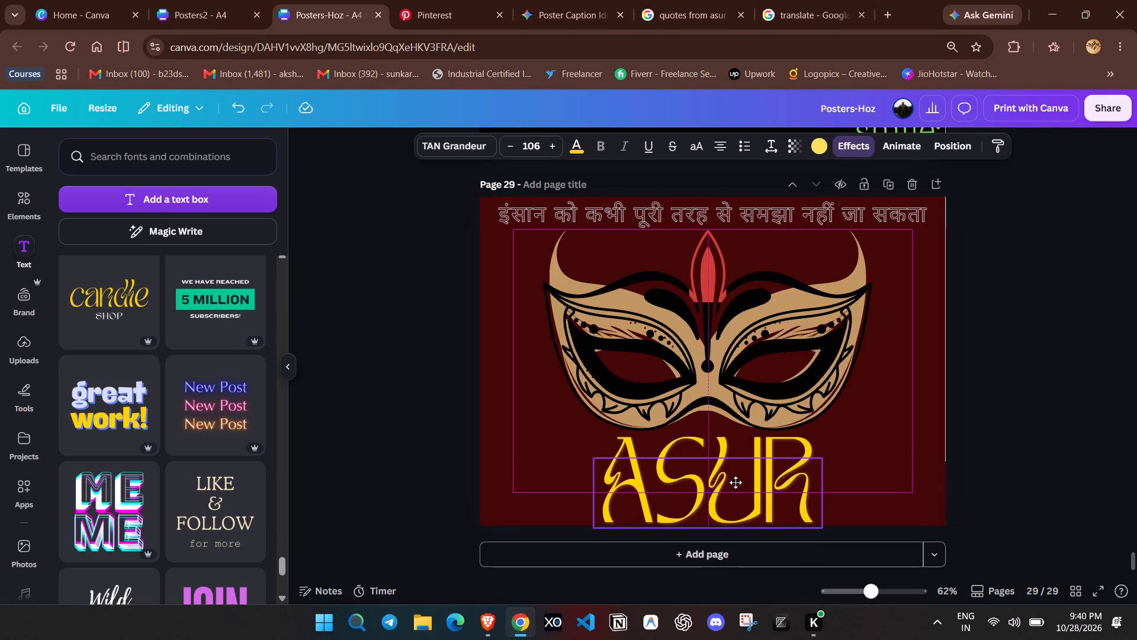
pyautogui.moveTo(735, 482); pyautogui.dragTo(737, 482)
pyautogui.click(1013, 401)
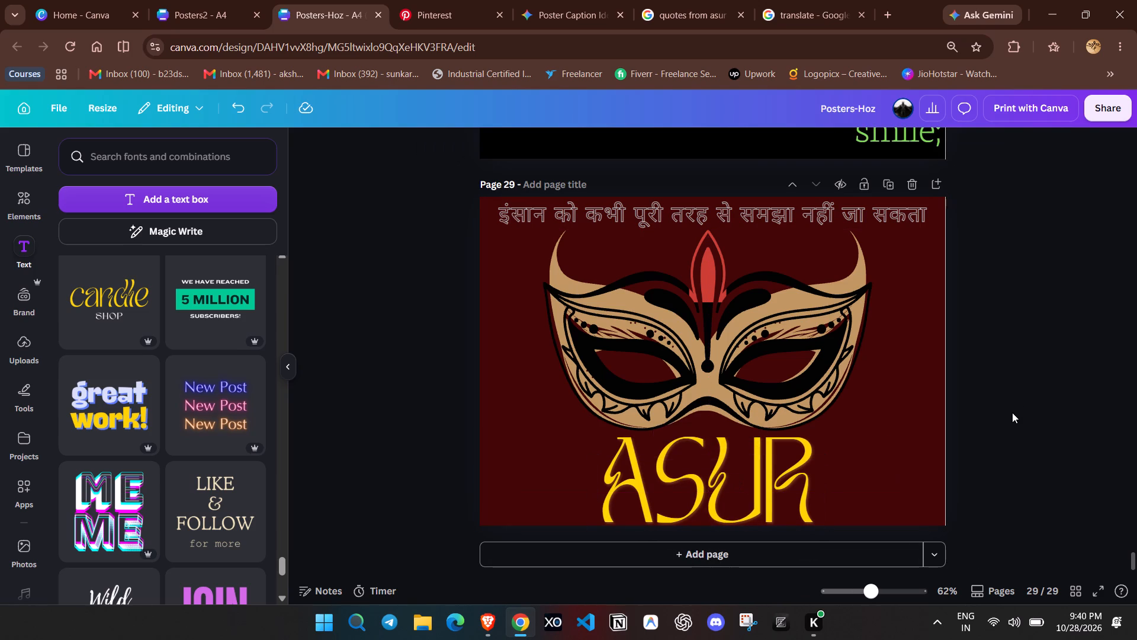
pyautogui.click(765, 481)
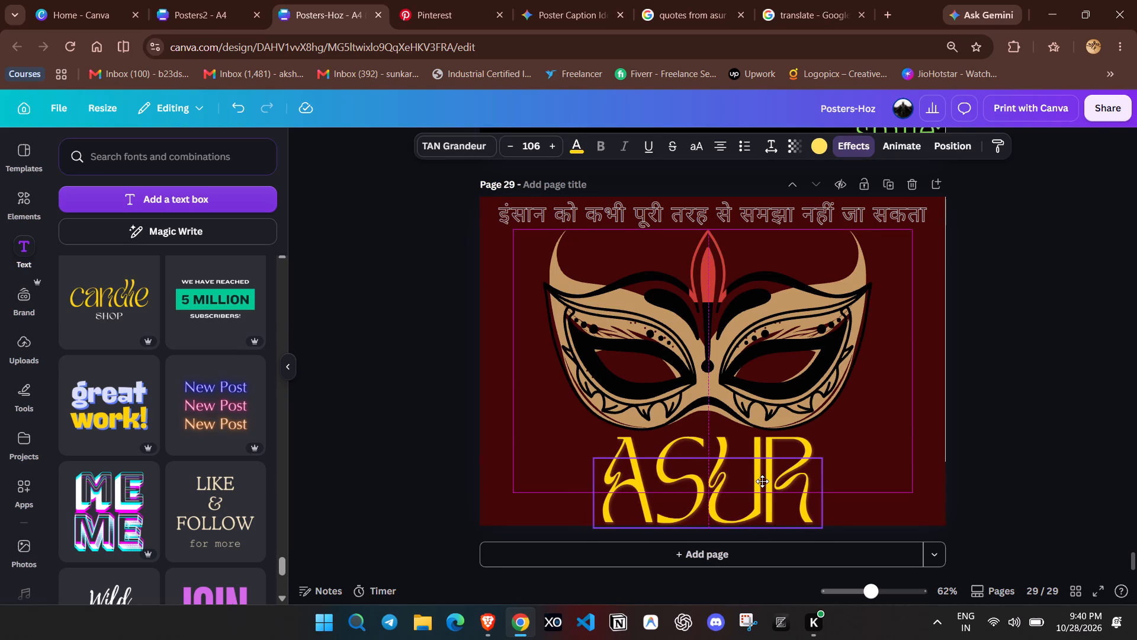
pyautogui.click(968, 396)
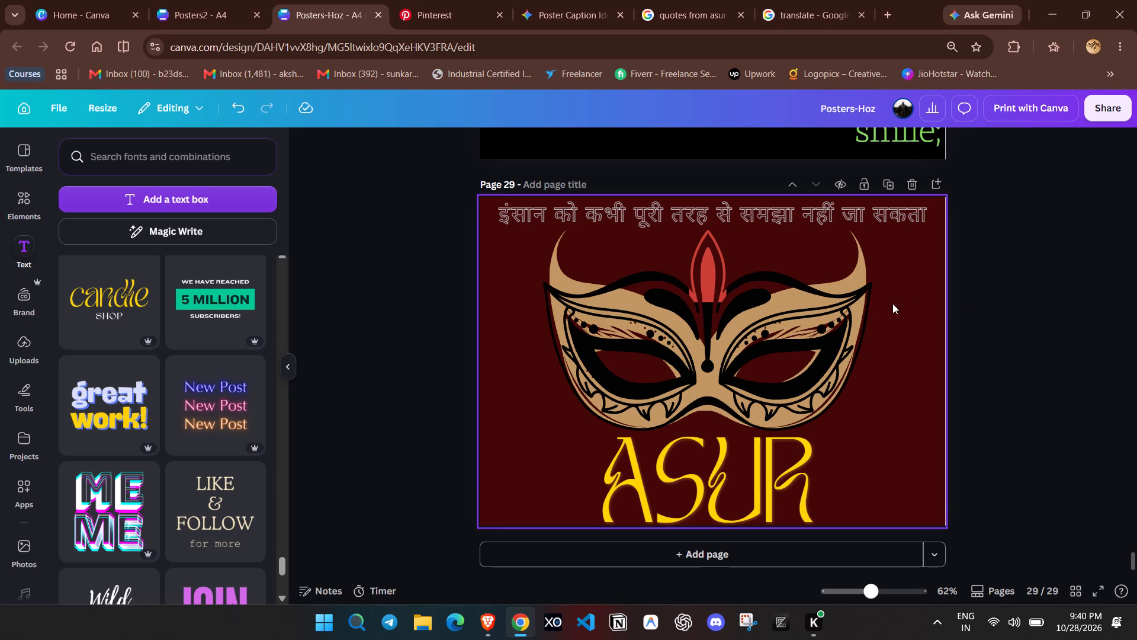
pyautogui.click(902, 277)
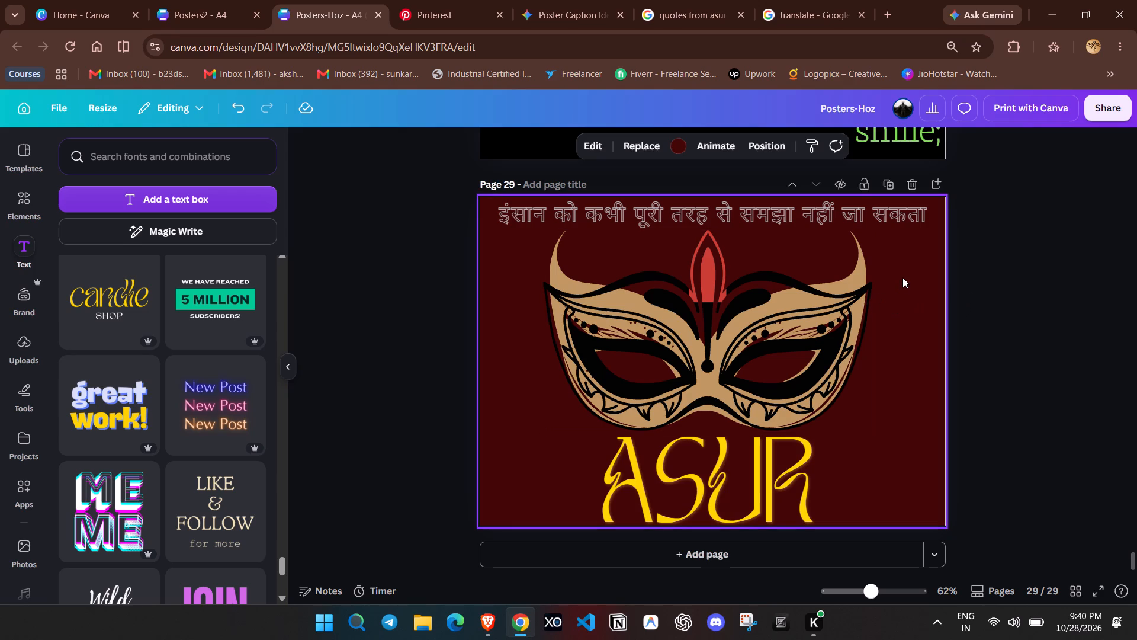
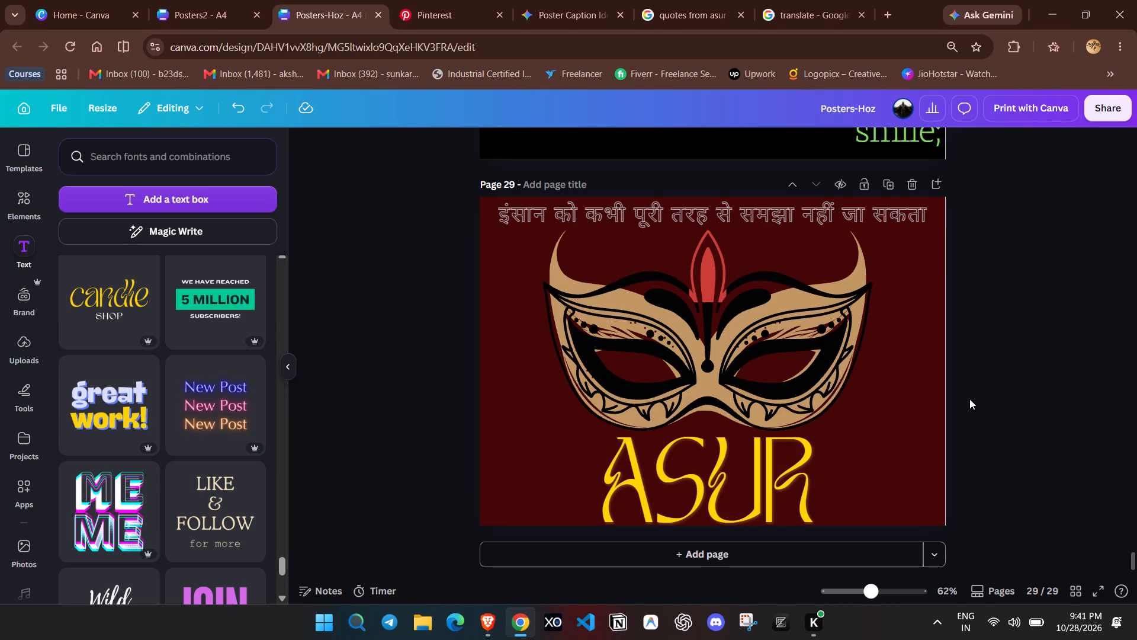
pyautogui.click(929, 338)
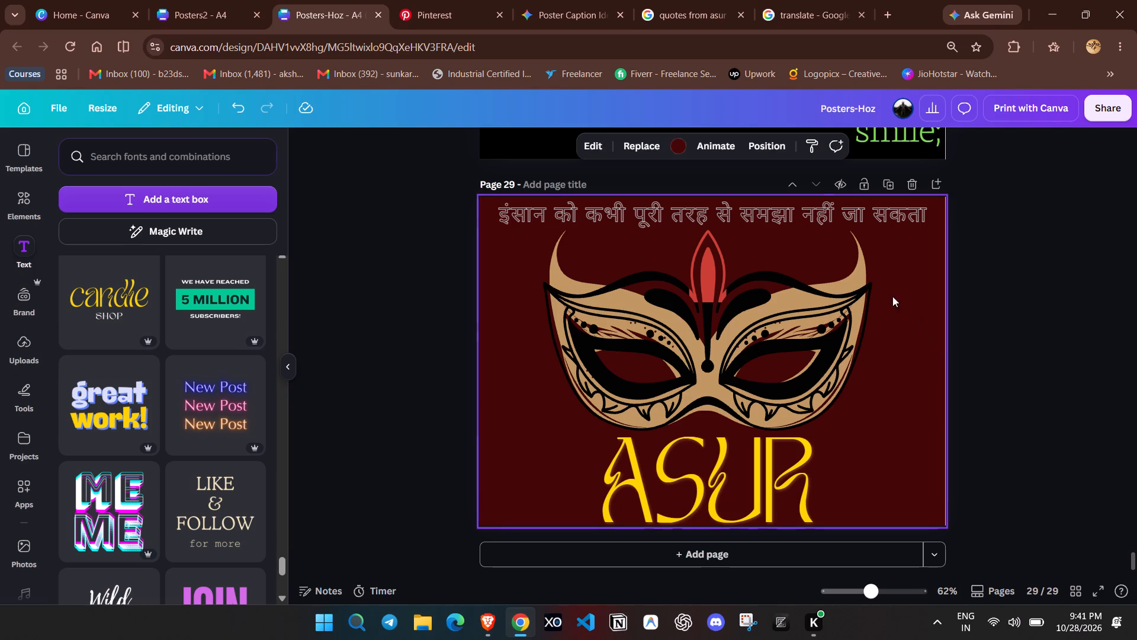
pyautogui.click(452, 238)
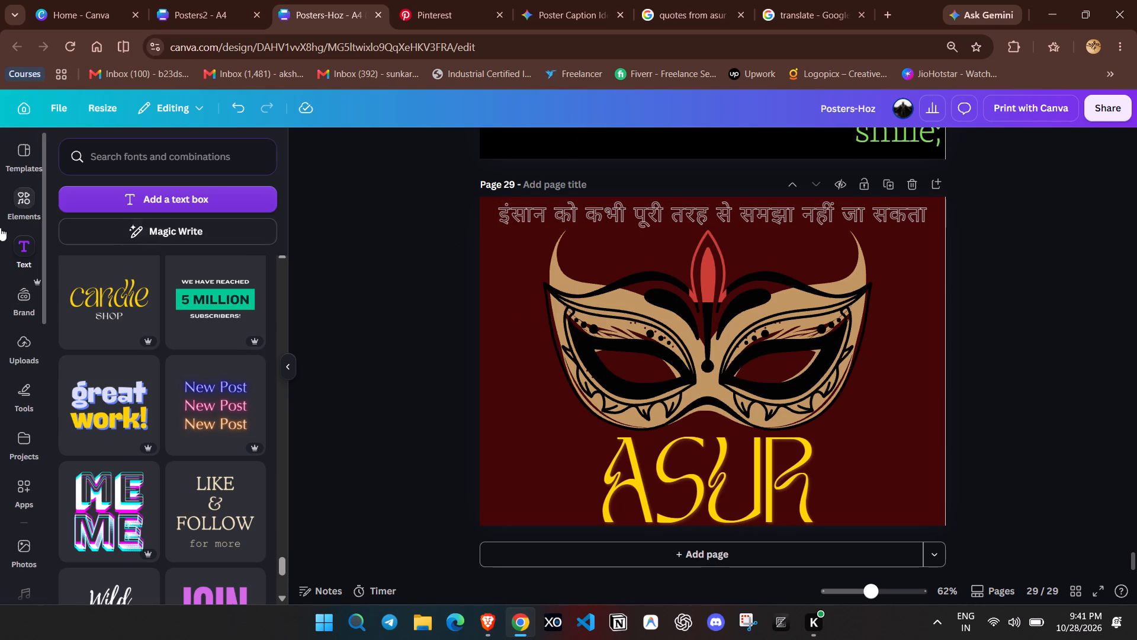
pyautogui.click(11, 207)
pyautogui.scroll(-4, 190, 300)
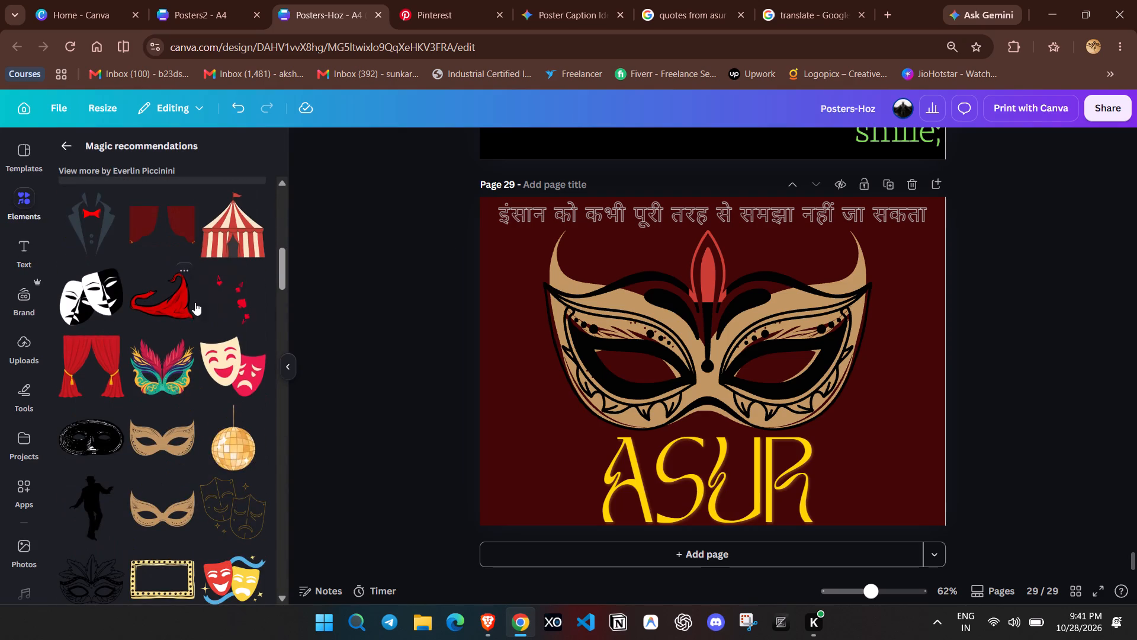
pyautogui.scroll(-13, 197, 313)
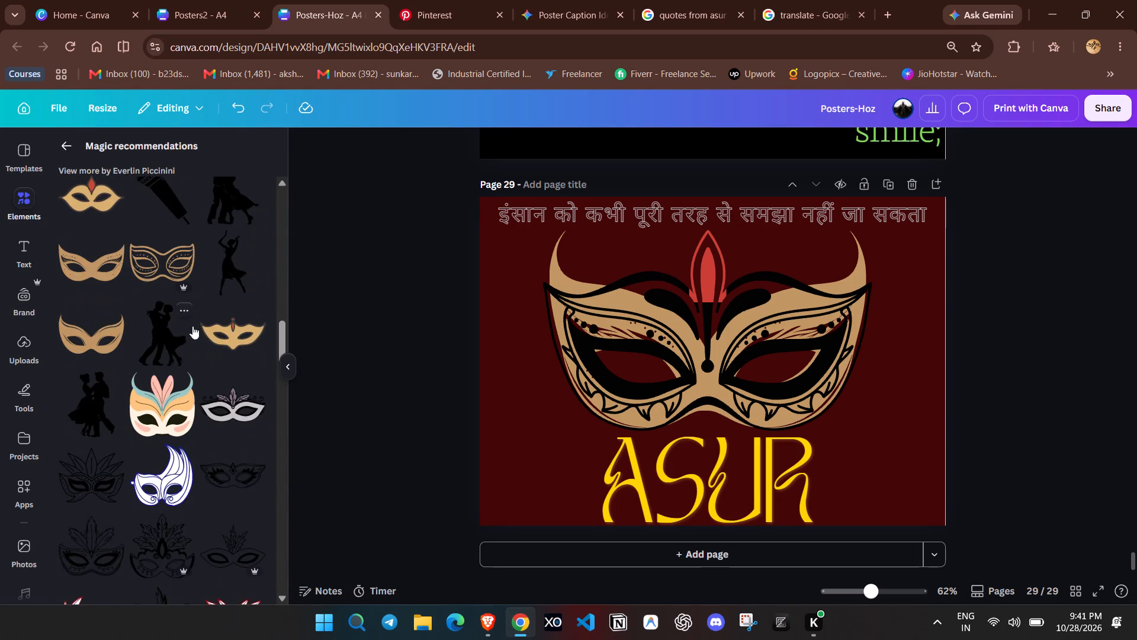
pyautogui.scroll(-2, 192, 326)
# Add a new page 30 after the ASUR mask poster.
pyautogui.click(794, 564)
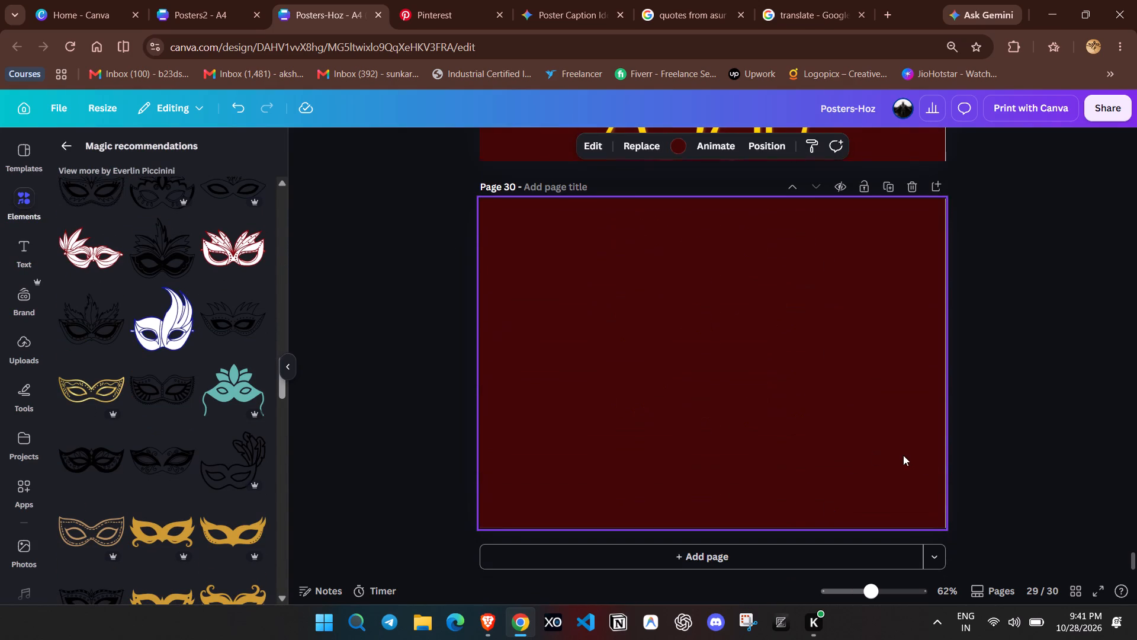
pyautogui.click(971, 435)
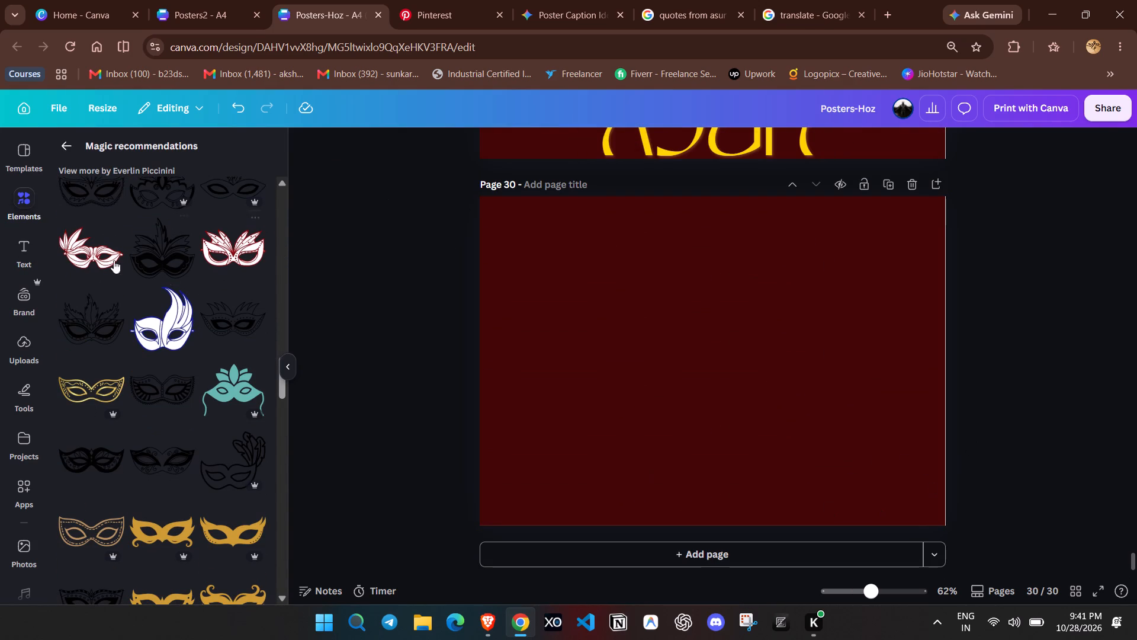
# Search the elements for "dance" graphics and insert the black silhouette of the dancing man in a hat on page 30.
pyautogui.click(62, 136)
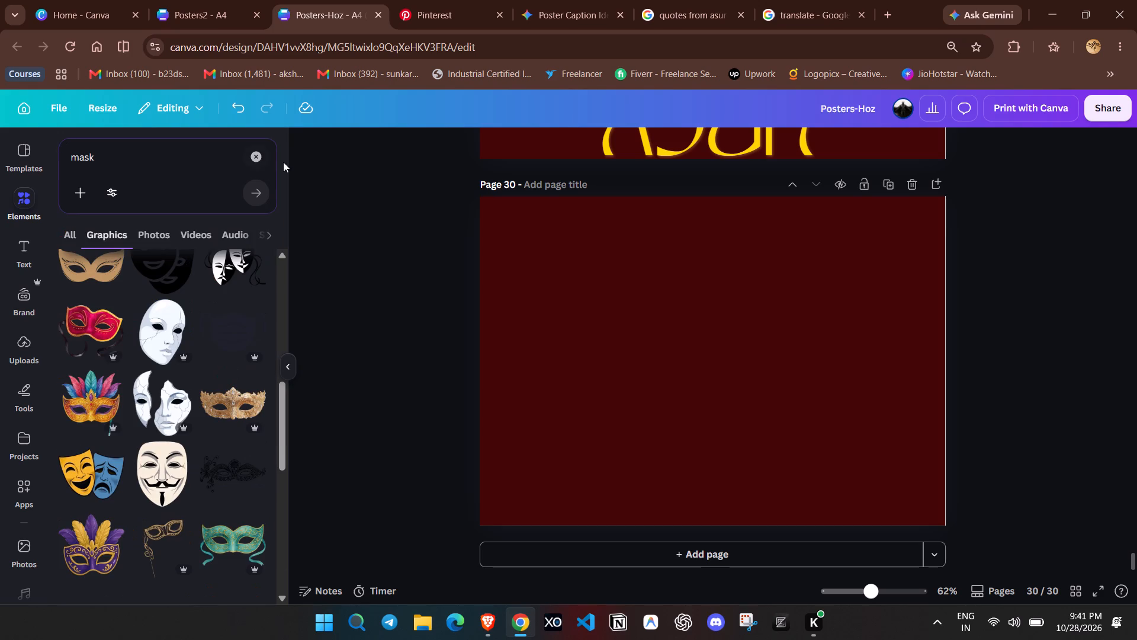
pyautogui.click(262, 145)
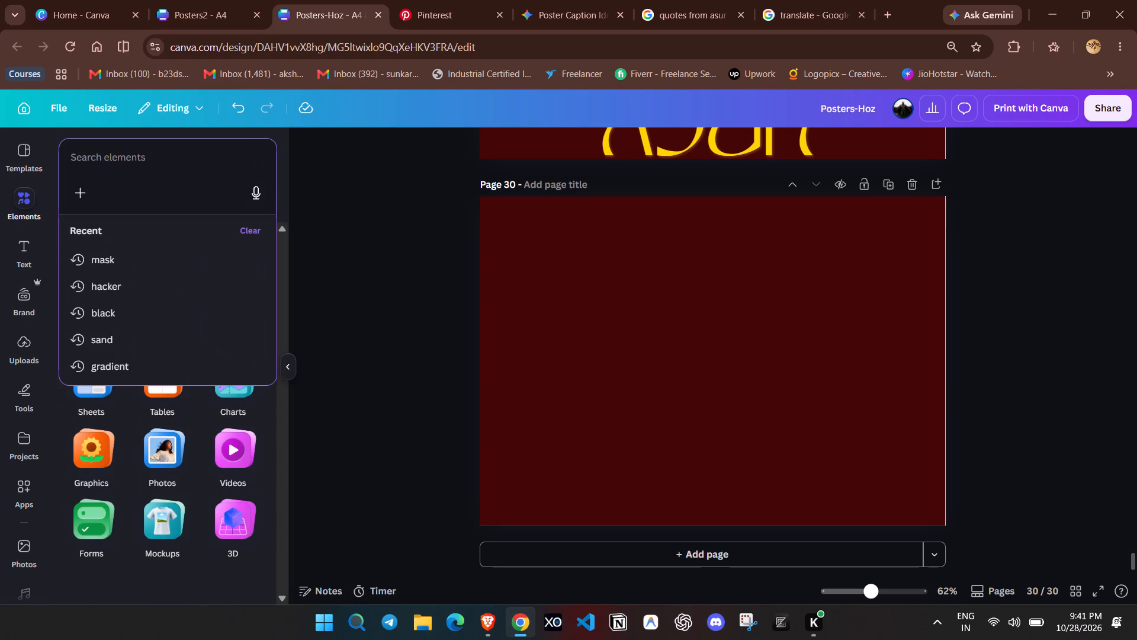
pyautogui.write('dance')
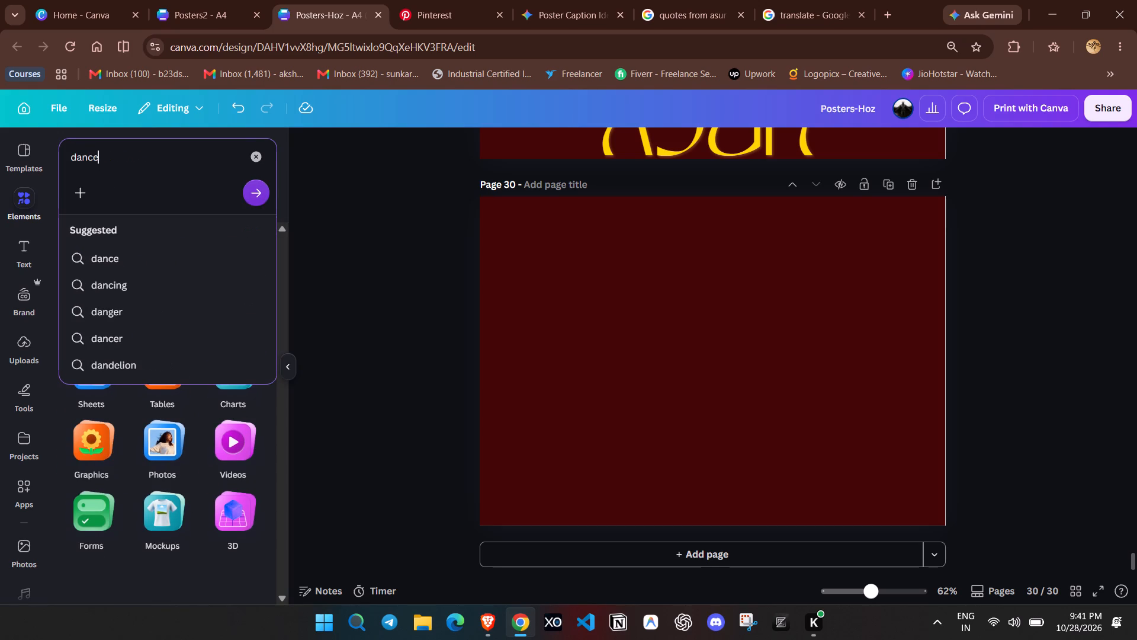
pyautogui.press('Return')
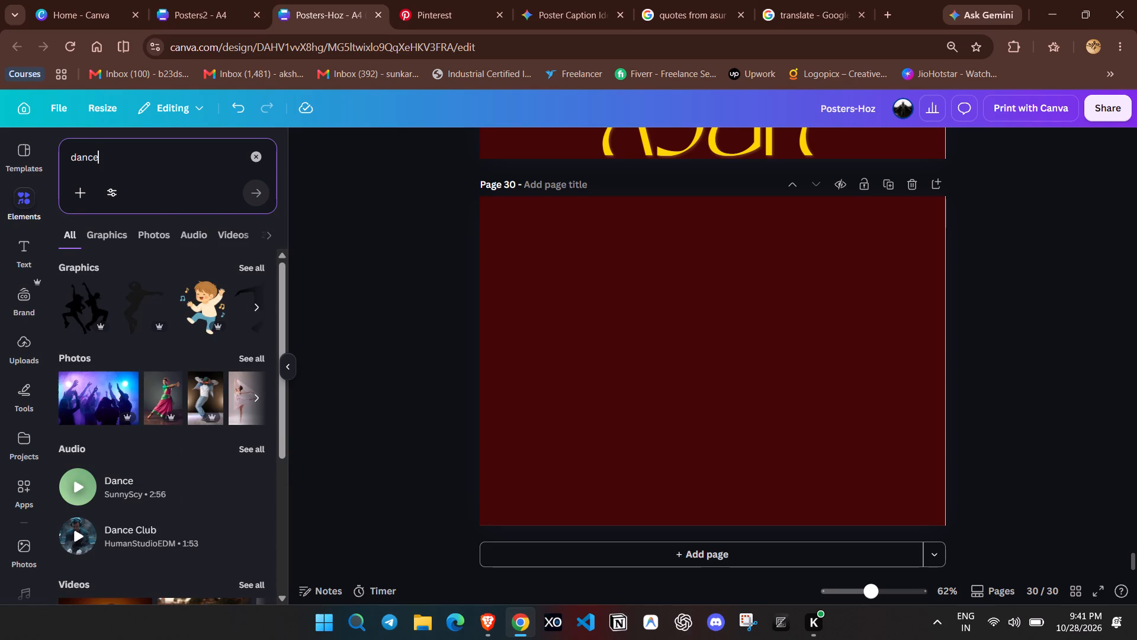
pyautogui.click(258, 265)
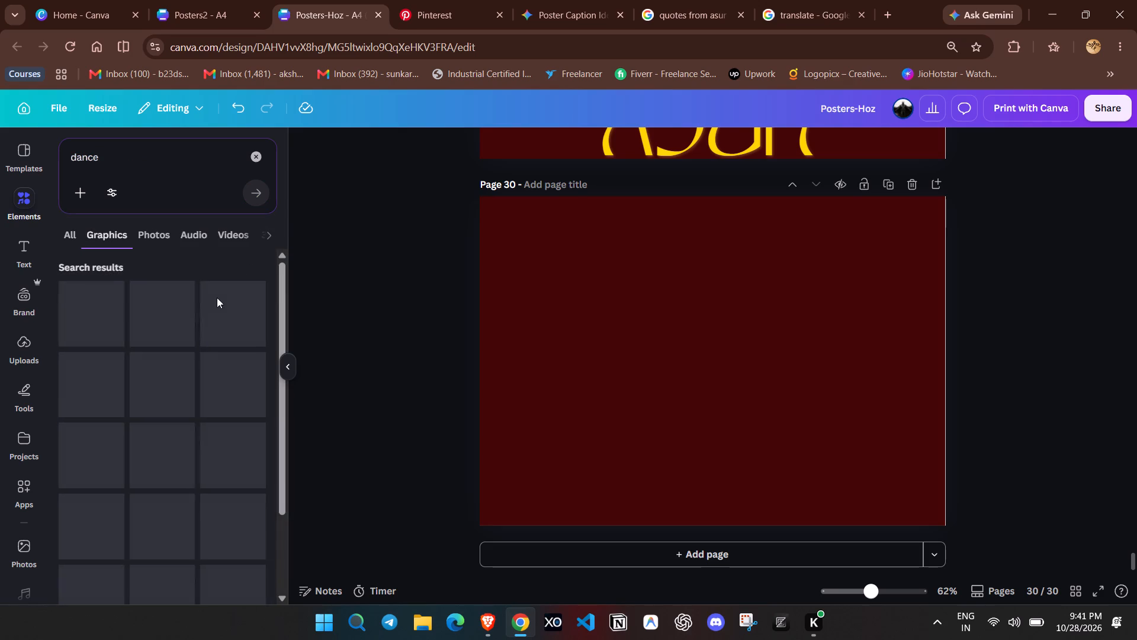
pyautogui.scroll(-6, 207, 318)
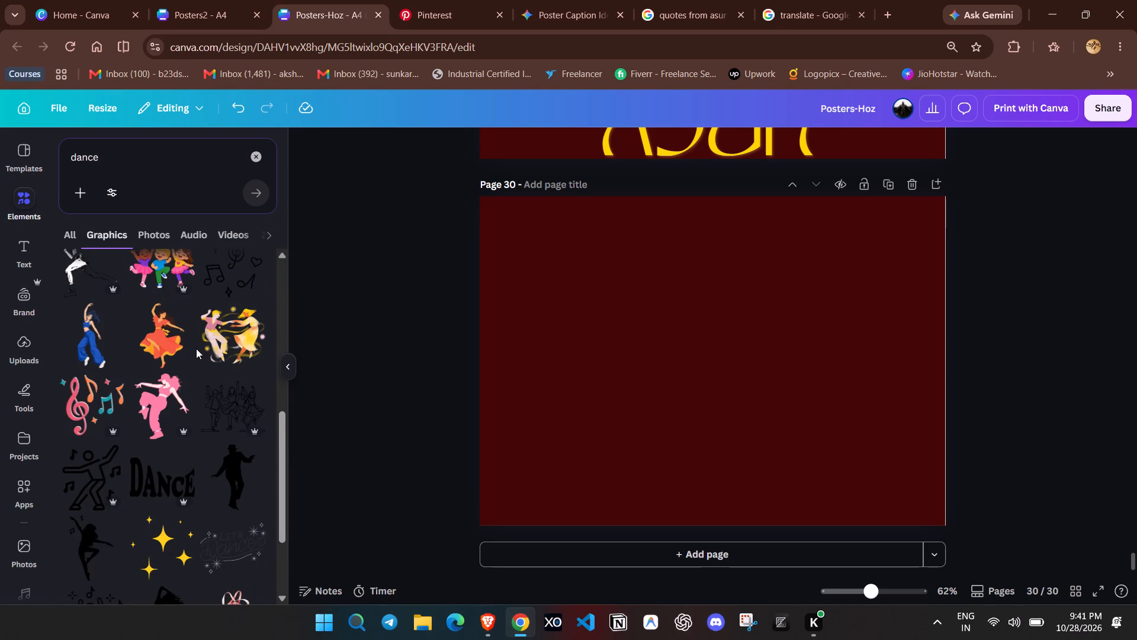
pyautogui.scroll(-2, 196, 348)
pyautogui.click(223, 352)
# Enlarge the dancing man silhouette to nearly the full page height and centre it horizontally with its feet on the bottom edge.
pyautogui.moveTo(740, 334); pyautogui.dragTo(735, 432)
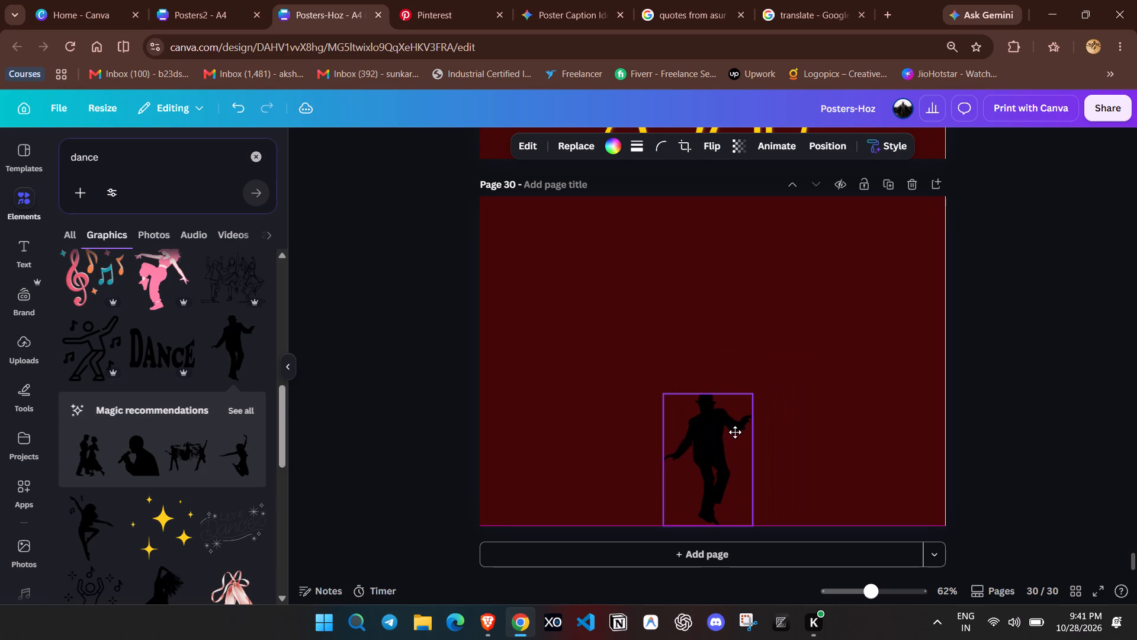
pyautogui.moveTo(735, 432); pyautogui.dragTo(738, 436)
pyautogui.moveTo(756, 393); pyautogui.dragTo(828, 206)
pyautogui.moveTo(812, 266); pyautogui.dragTo(799, 268)
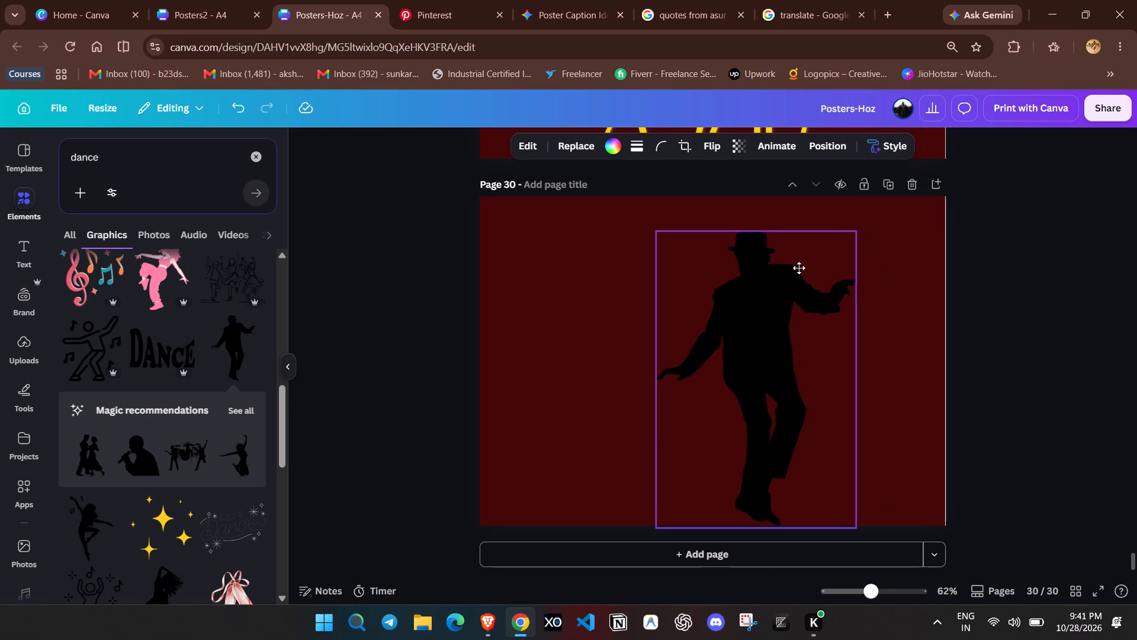
pyautogui.moveTo(799, 268); pyautogui.dragTo(757, 268)
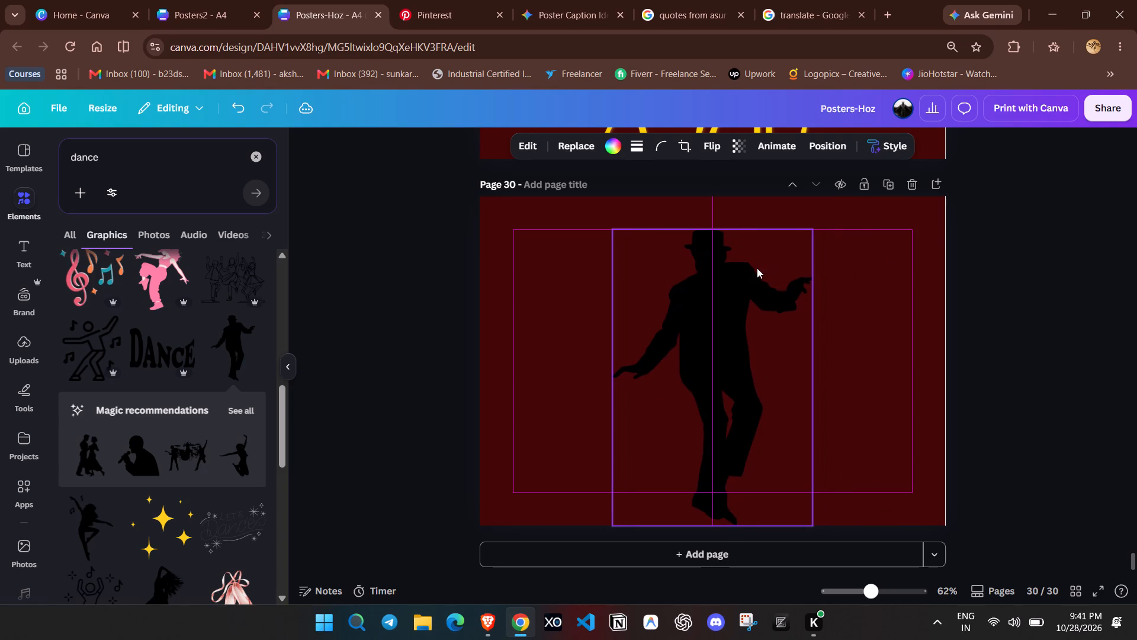
pyautogui.click(958, 240)
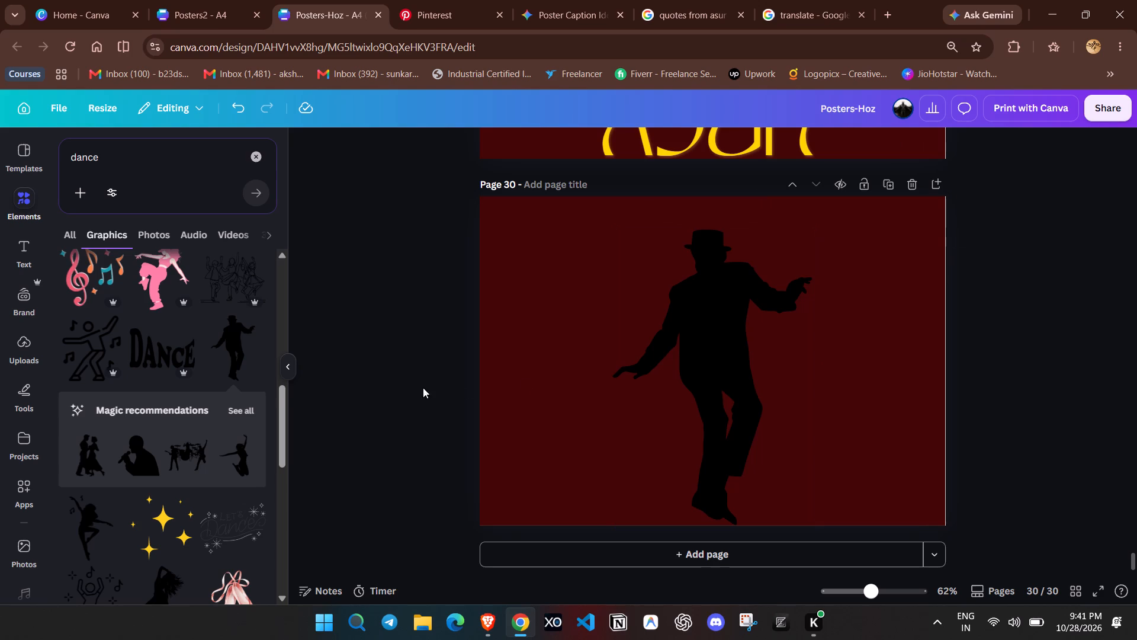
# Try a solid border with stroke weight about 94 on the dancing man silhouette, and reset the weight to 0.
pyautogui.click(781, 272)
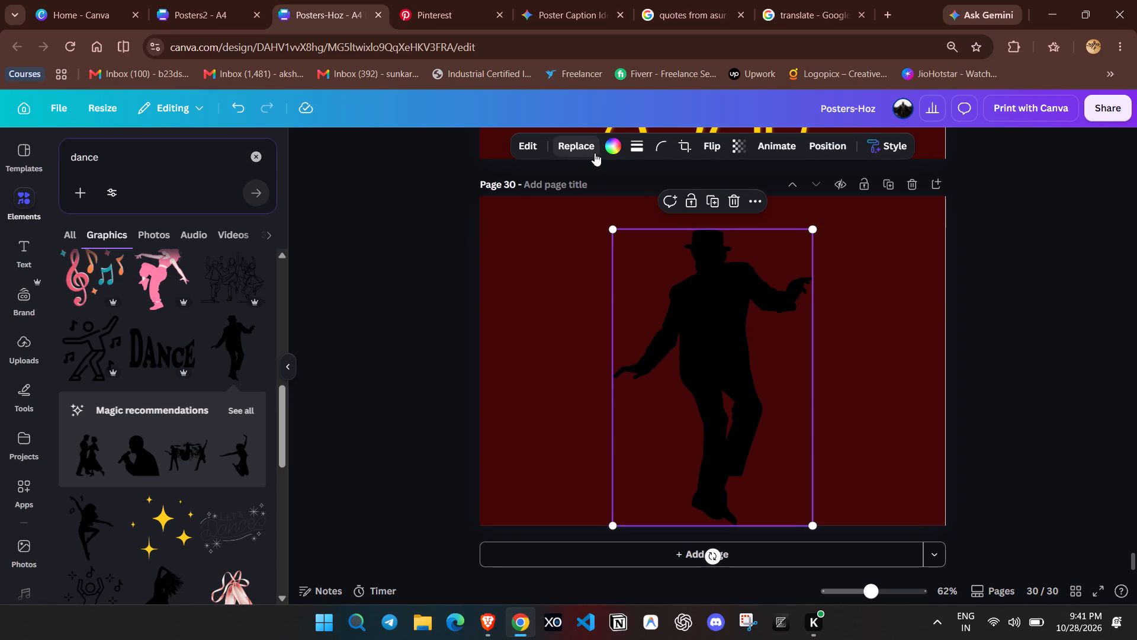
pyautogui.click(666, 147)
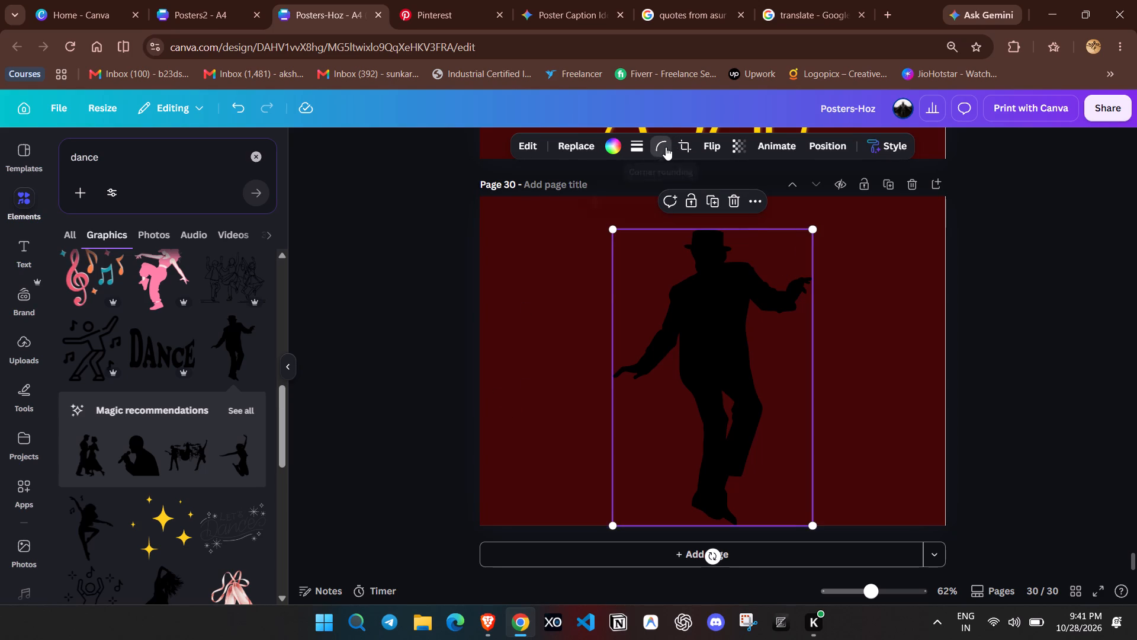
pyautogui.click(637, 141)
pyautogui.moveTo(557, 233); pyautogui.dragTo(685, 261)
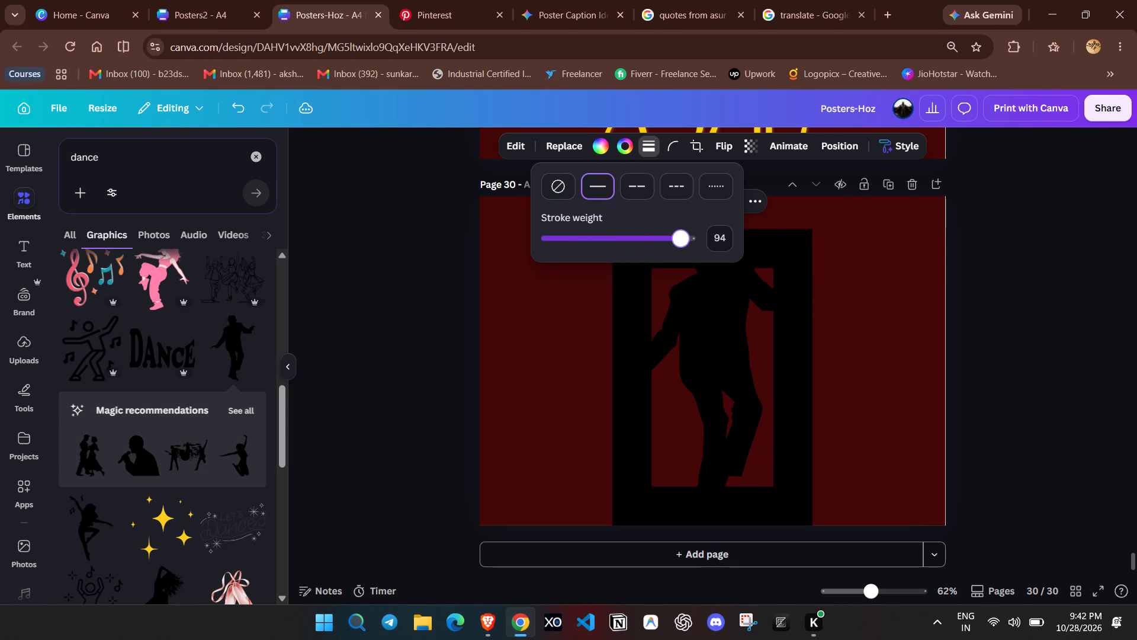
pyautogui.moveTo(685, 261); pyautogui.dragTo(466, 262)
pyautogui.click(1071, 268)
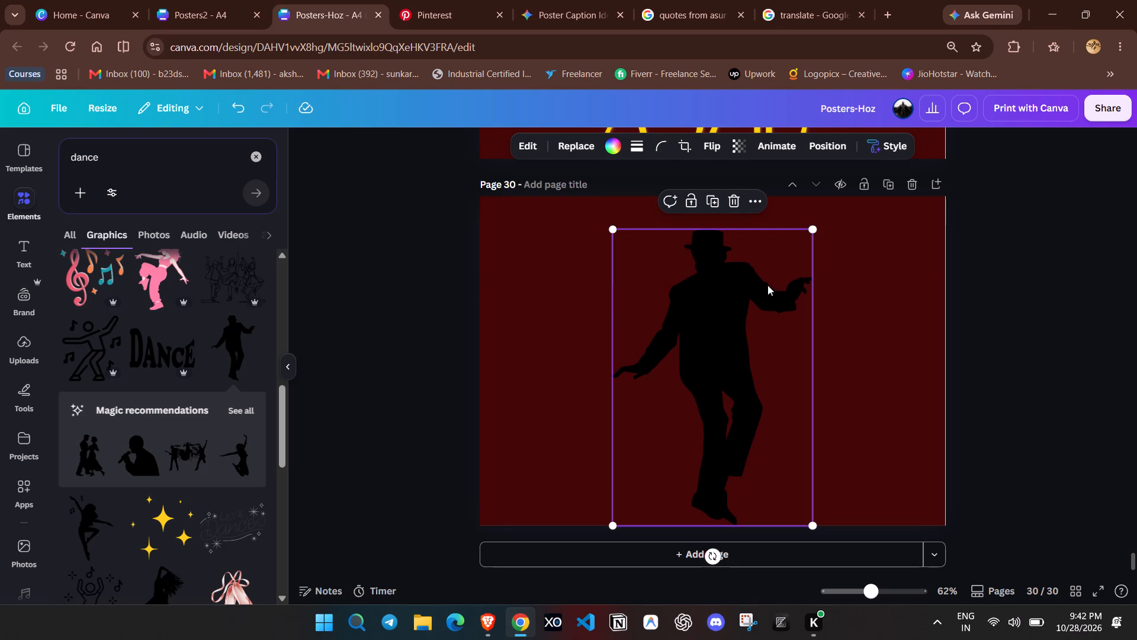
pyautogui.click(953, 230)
# Remove the background of the dancing man silhouette with BG Remover.
pyautogui.click(767, 287)
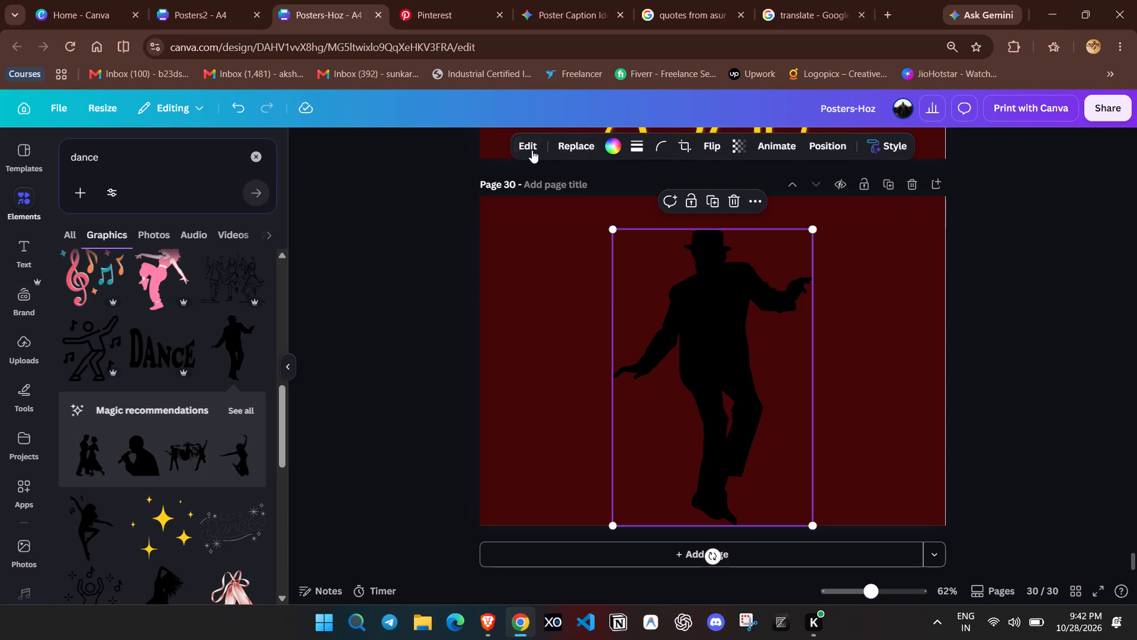
pyautogui.click(522, 147)
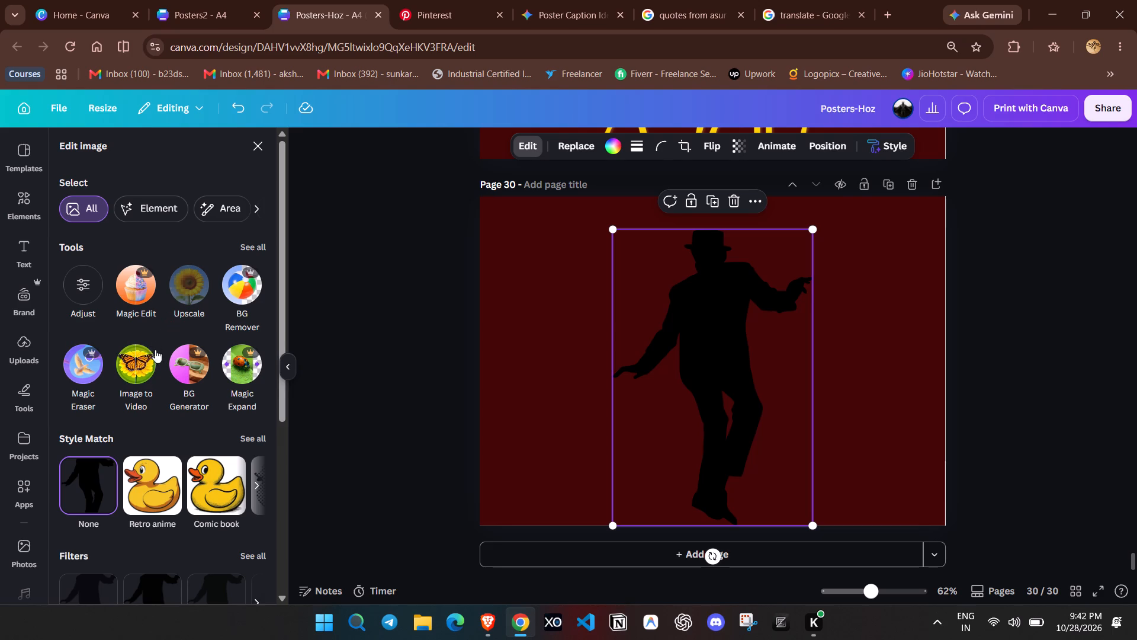
pyautogui.click(185, 359)
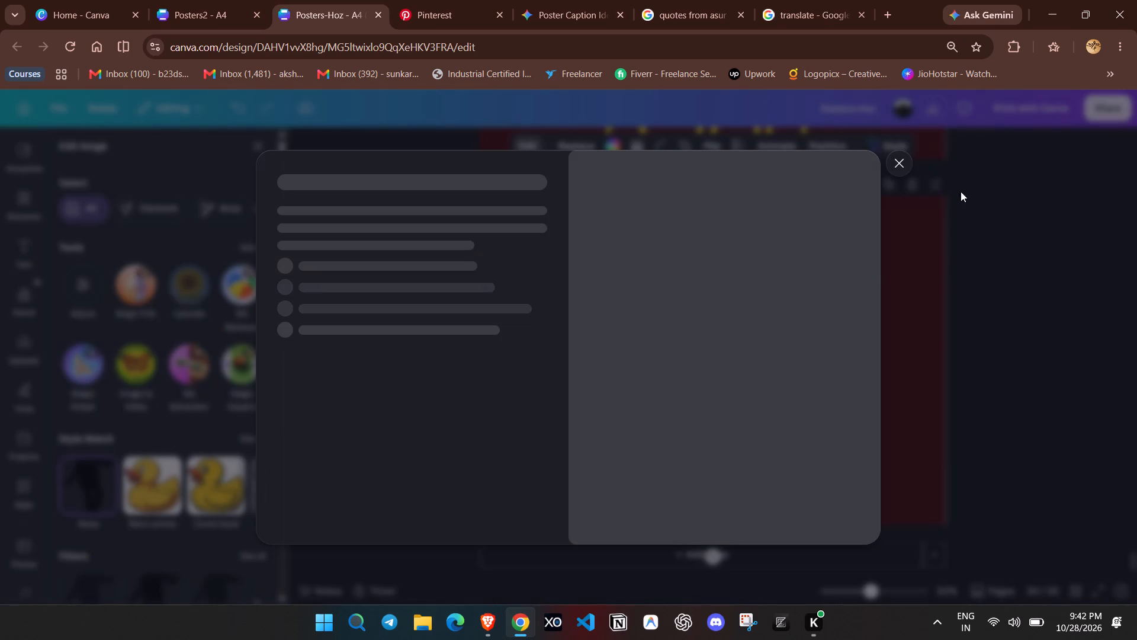
pyautogui.click(900, 167)
pyautogui.scroll(-2, 235, 329)
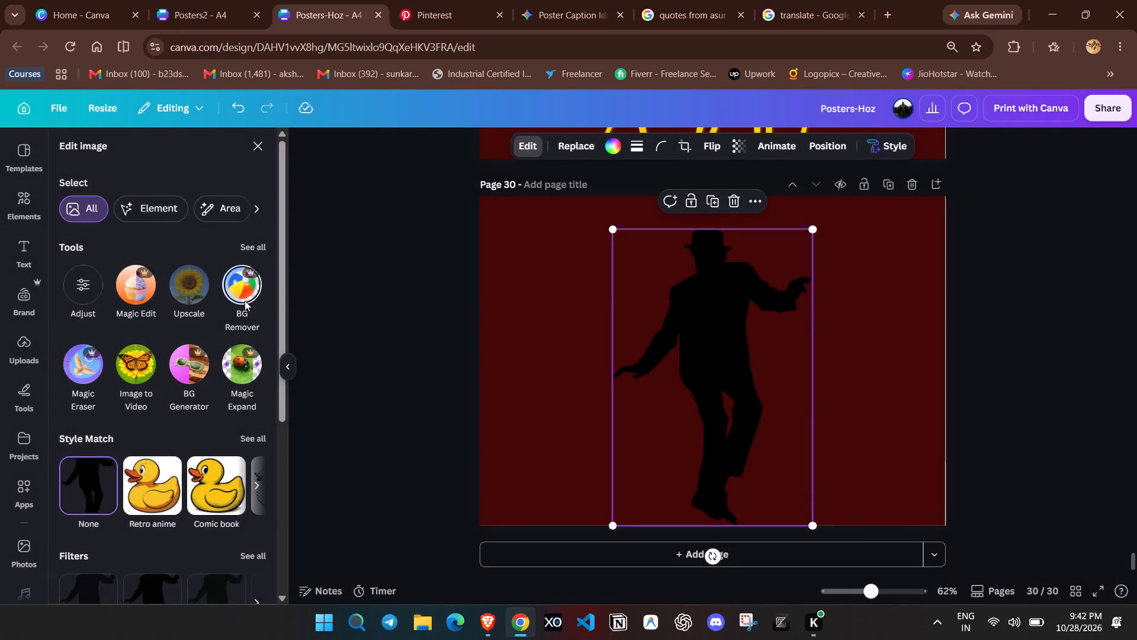
pyautogui.click(245, 300)
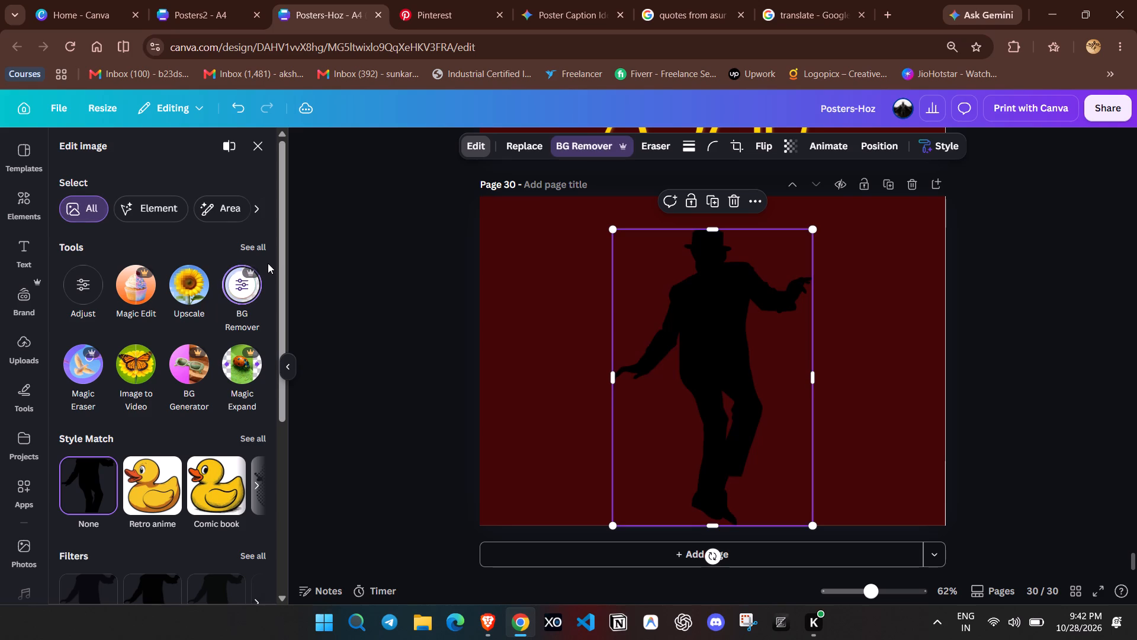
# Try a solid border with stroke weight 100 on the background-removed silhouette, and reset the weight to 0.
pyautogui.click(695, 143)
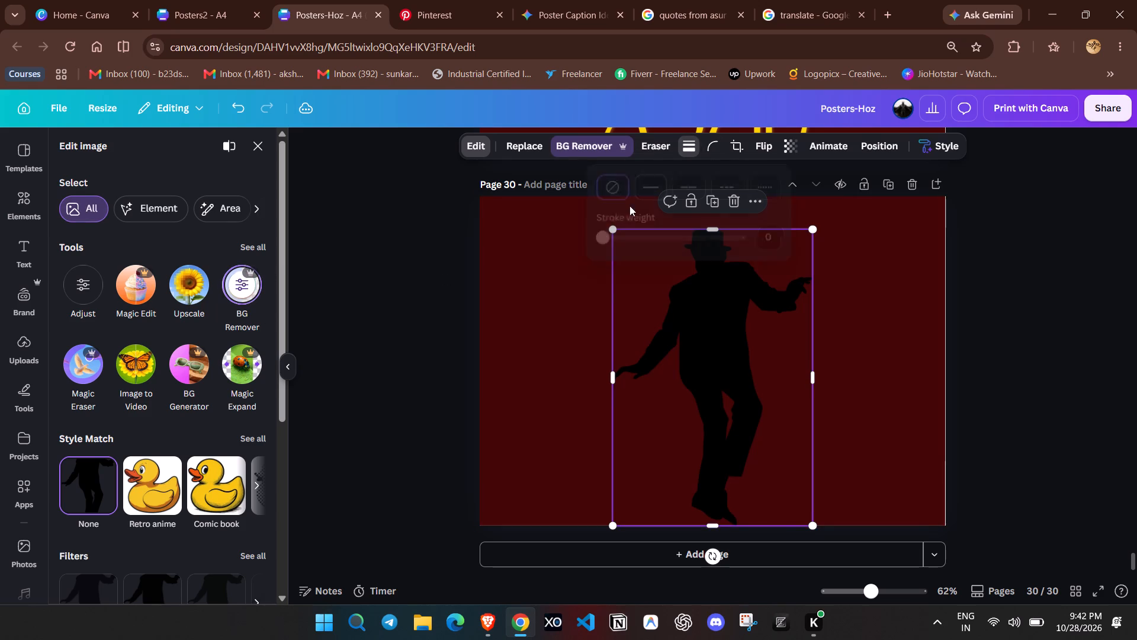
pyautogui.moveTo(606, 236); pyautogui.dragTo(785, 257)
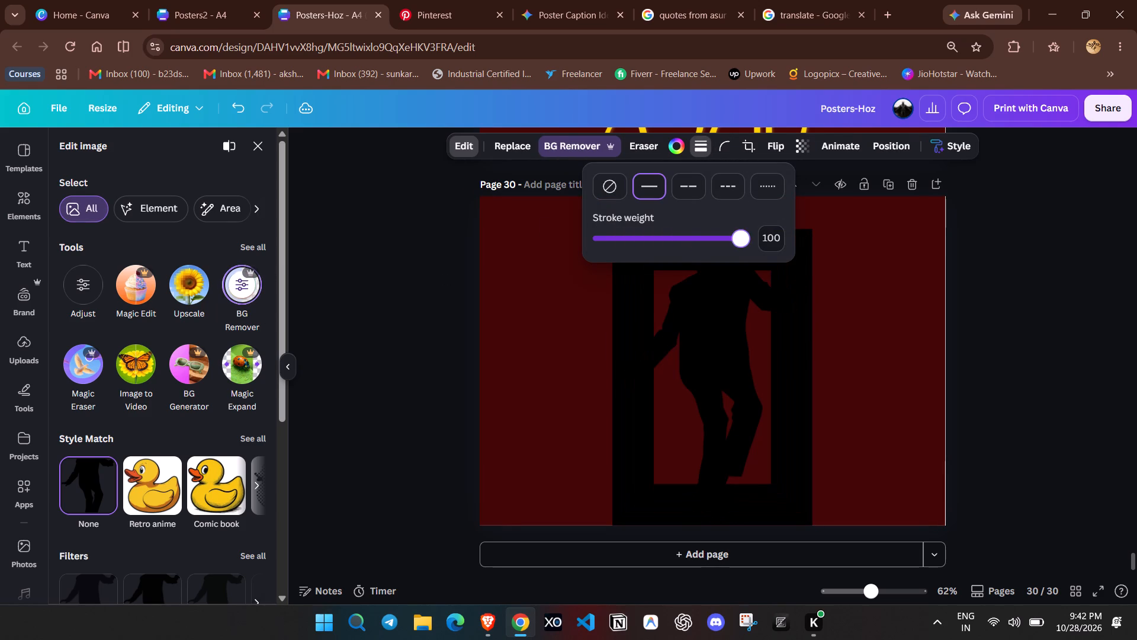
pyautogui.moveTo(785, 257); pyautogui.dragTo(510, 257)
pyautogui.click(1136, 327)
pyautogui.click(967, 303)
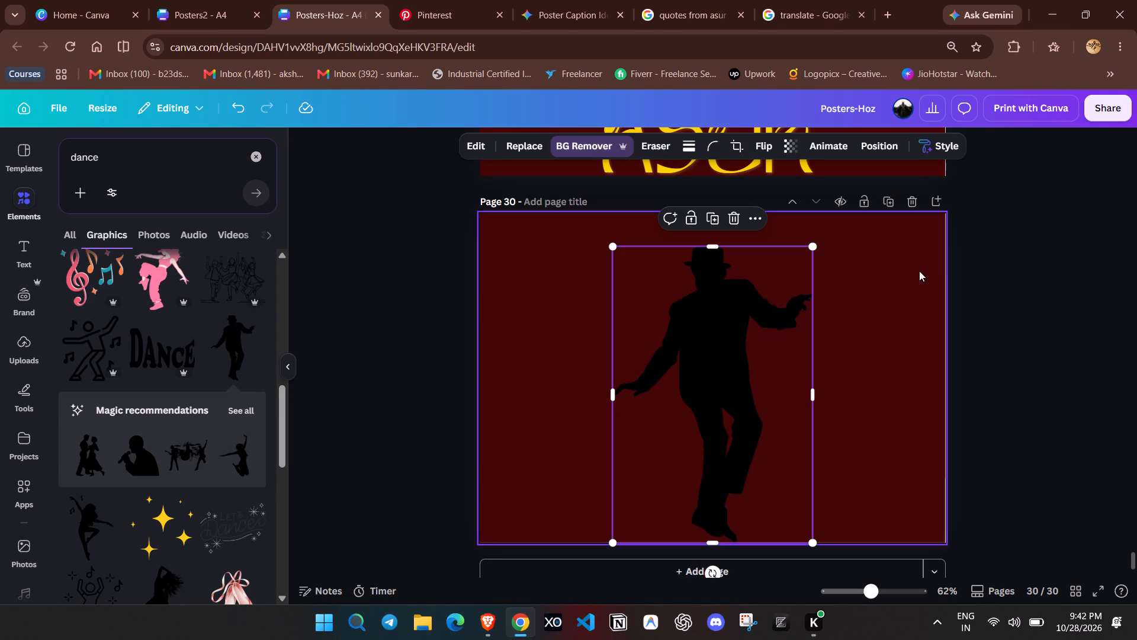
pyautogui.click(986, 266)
# Duplicate the dancing man silhouette and place the copy slightly to the left of the original, overlapping it.
pyautogui.click(773, 302)
pyautogui.click(486, 143)
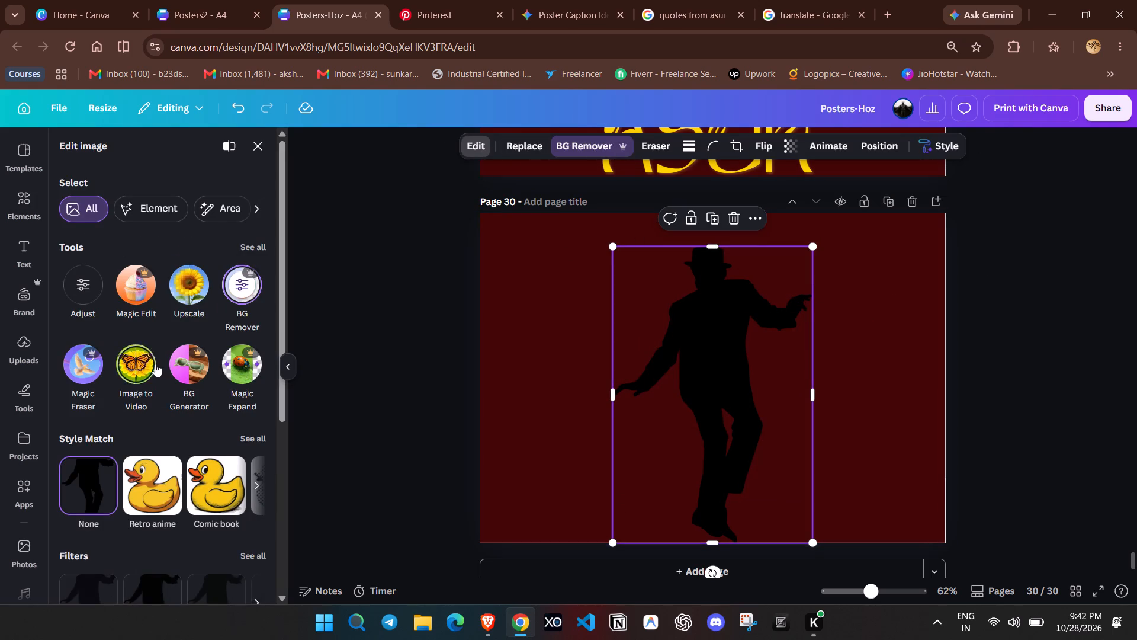
pyautogui.scroll(-3, 178, 332)
pyautogui.scroll(-3, 165, 281)
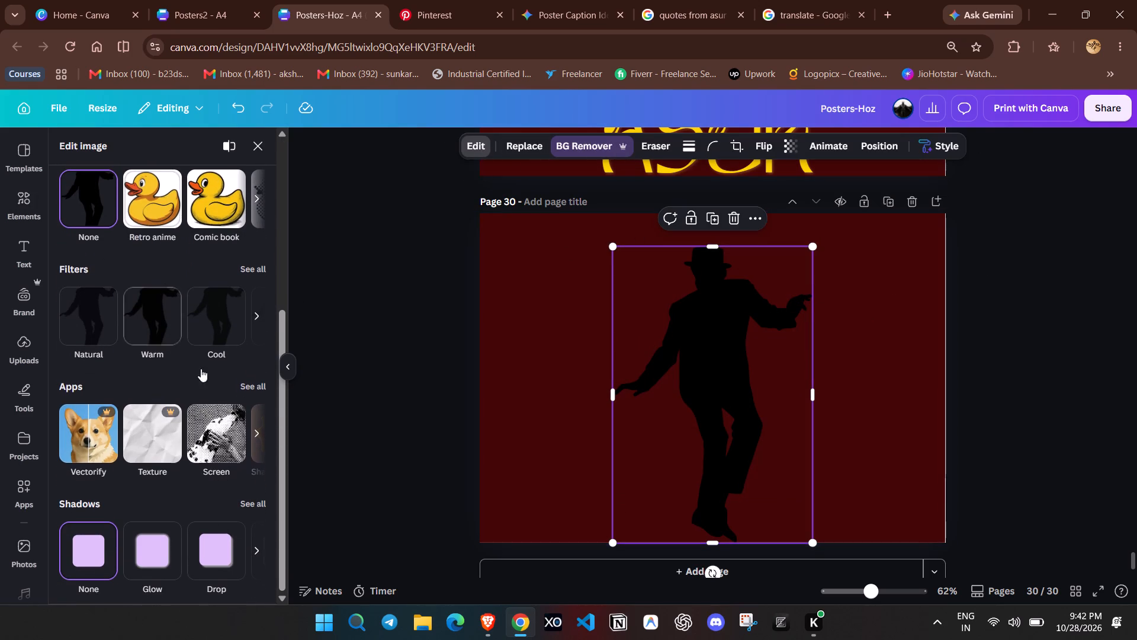
pyautogui.click(712, 217)
pyautogui.moveTo(718, 297); pyautogui.dragTo(651, 296)
# Apply the Screen app's Halftone effect to the copied silhouette and save it.
pyautogui.click(203, 416)
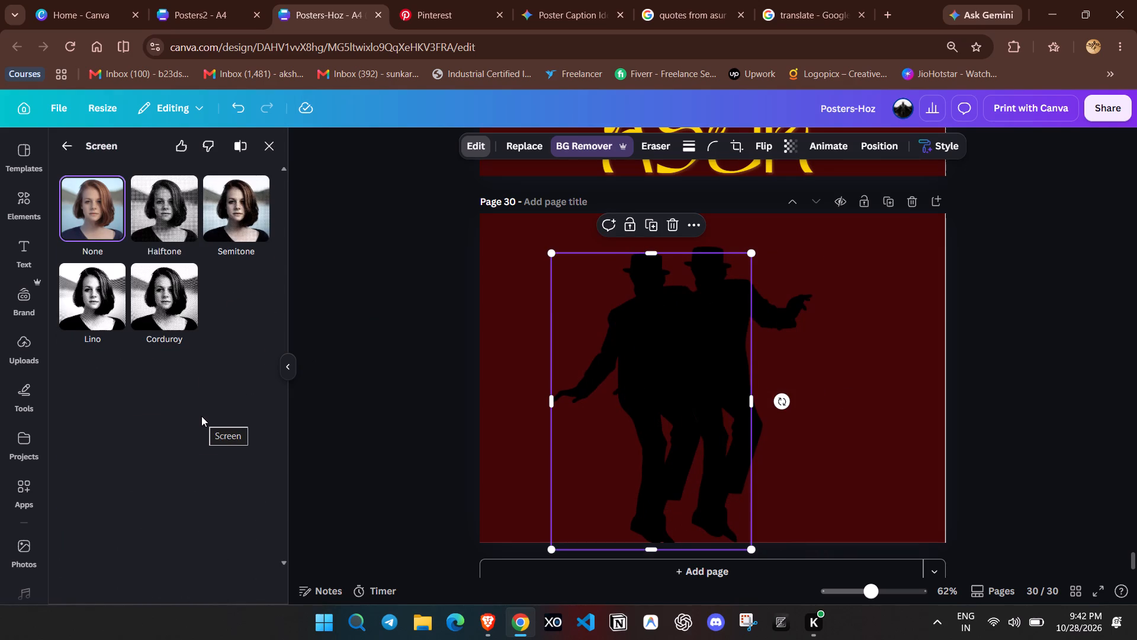
pyautogui.click(133, 200)
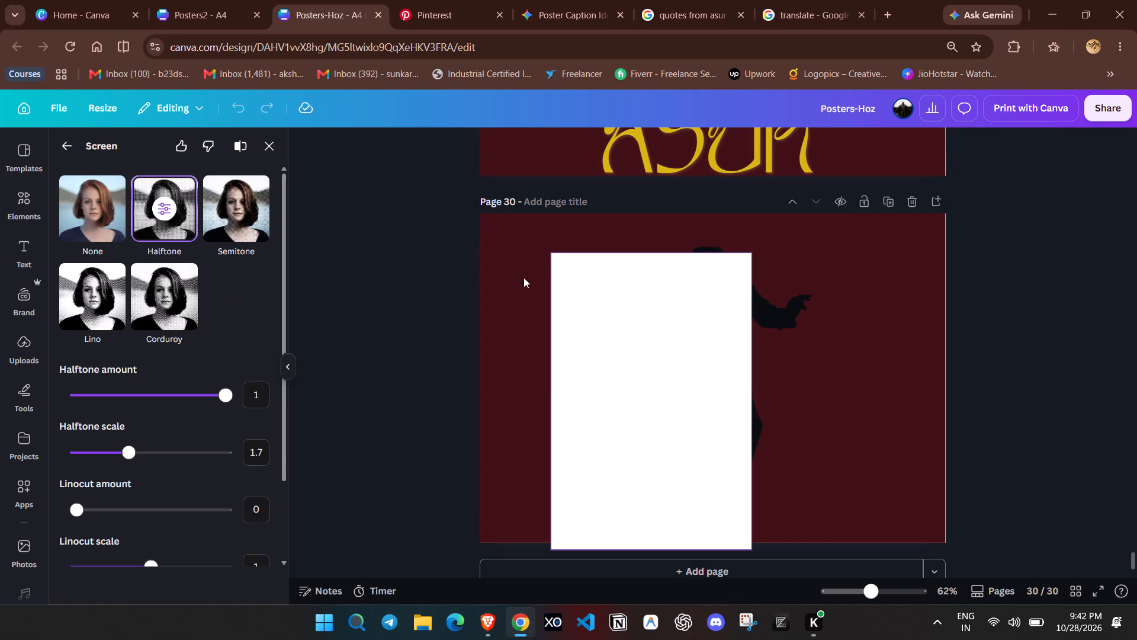
pyautogui.doubleClick(1024, 277)
pyautogui.scroll(-6, 235, 381)
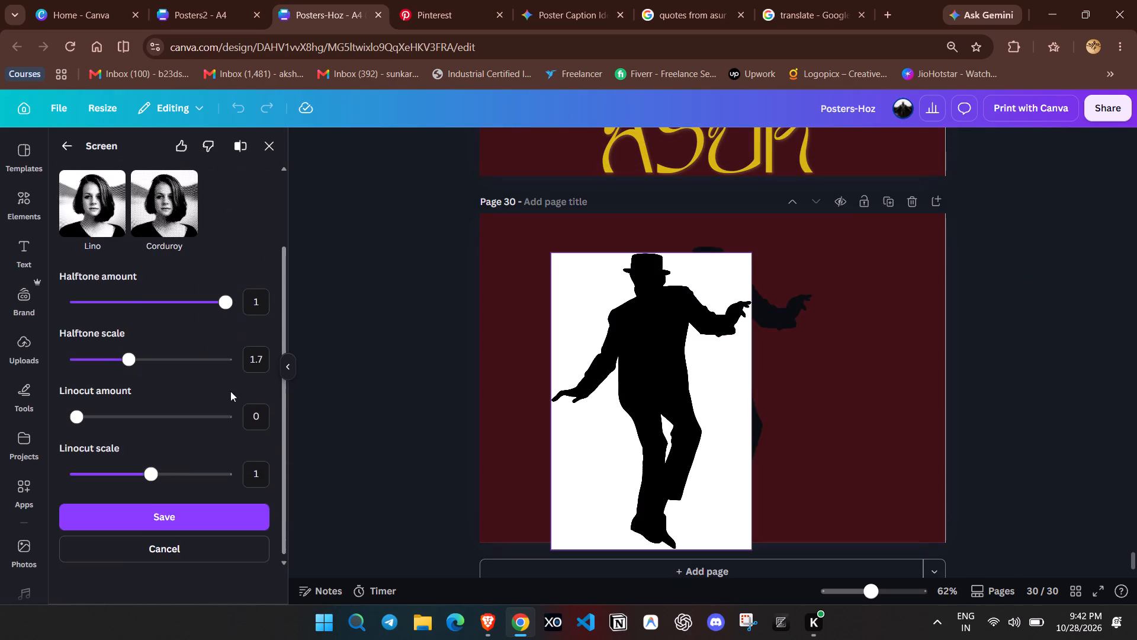
pyautogui.click(174, 522)
pyautogui.click(490, 385)
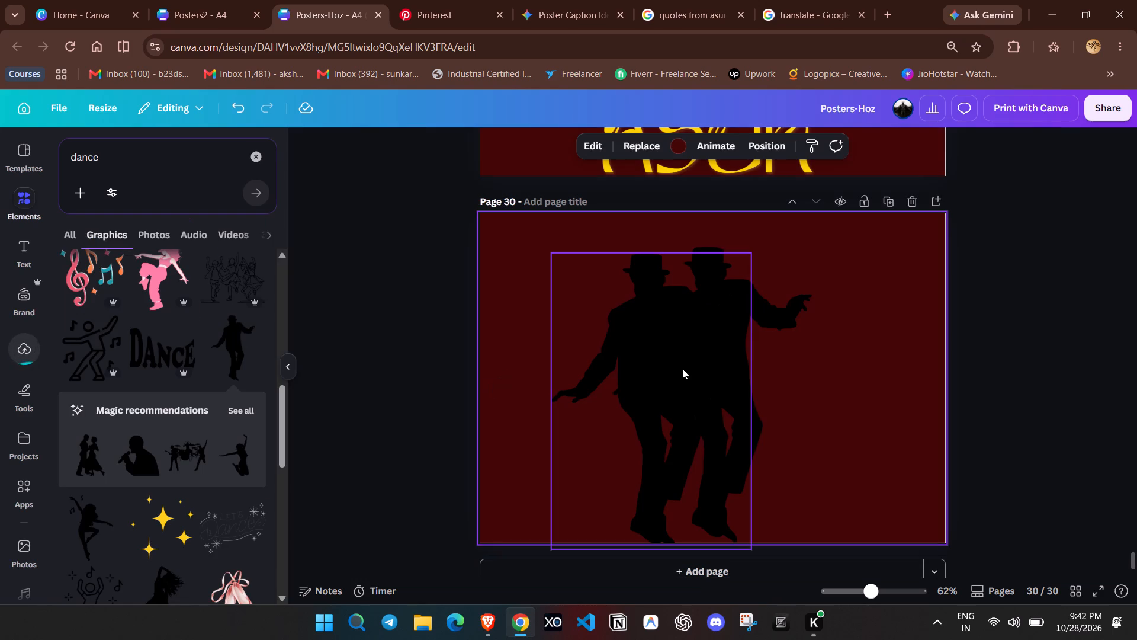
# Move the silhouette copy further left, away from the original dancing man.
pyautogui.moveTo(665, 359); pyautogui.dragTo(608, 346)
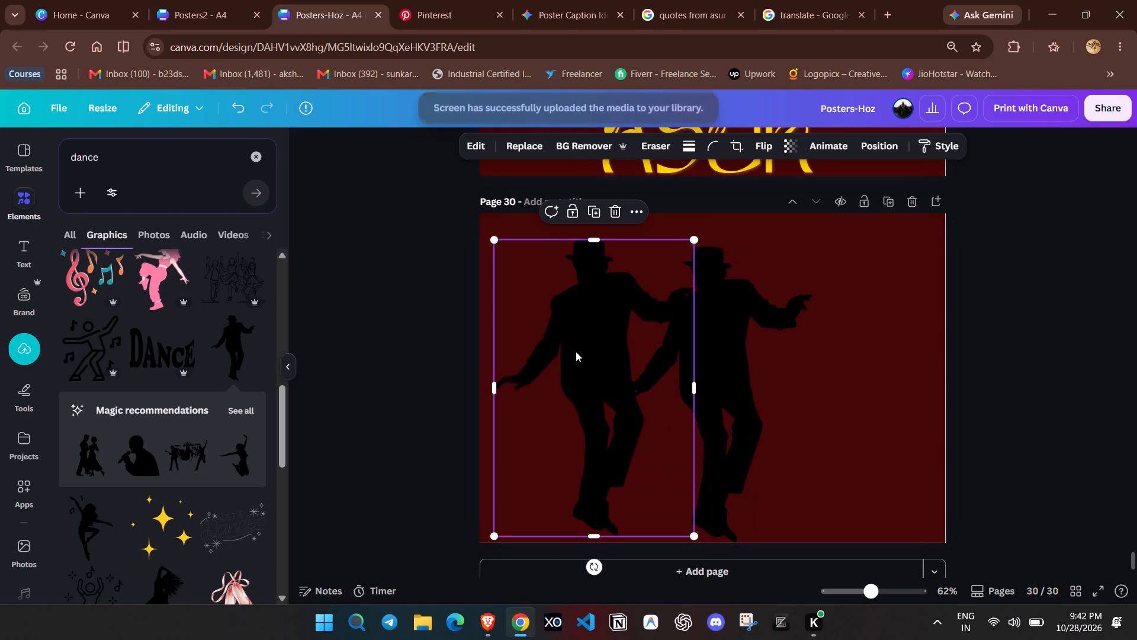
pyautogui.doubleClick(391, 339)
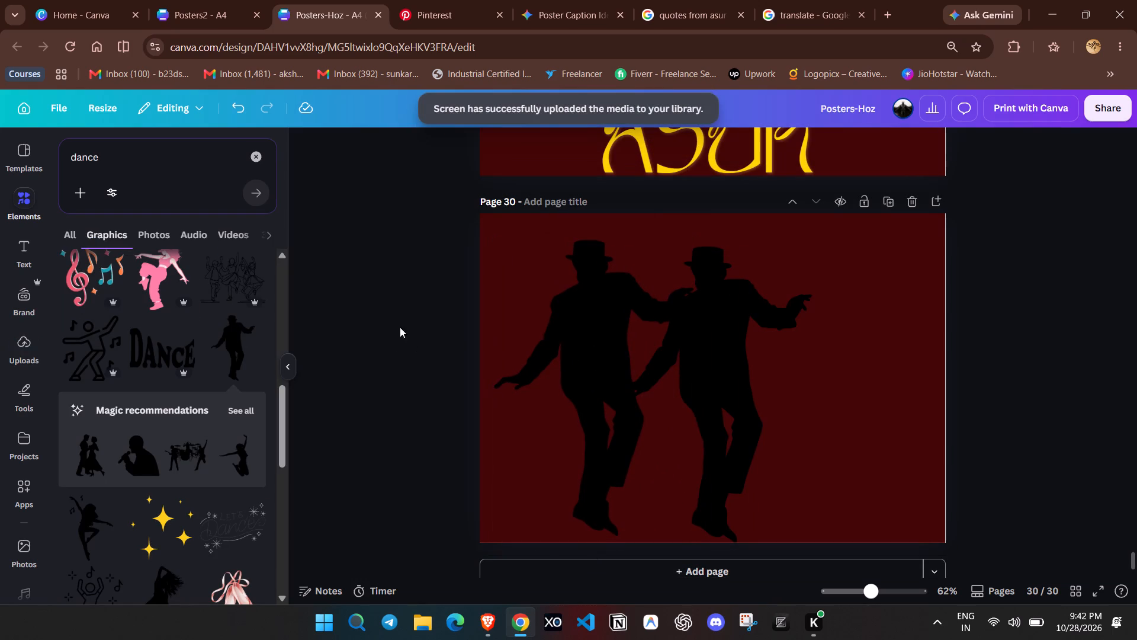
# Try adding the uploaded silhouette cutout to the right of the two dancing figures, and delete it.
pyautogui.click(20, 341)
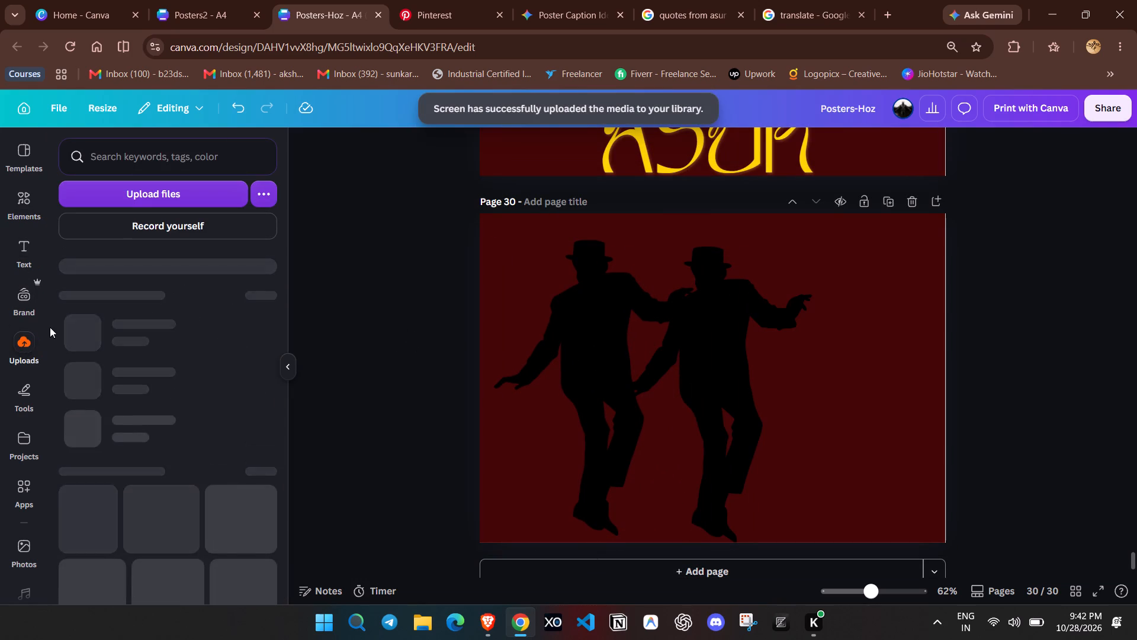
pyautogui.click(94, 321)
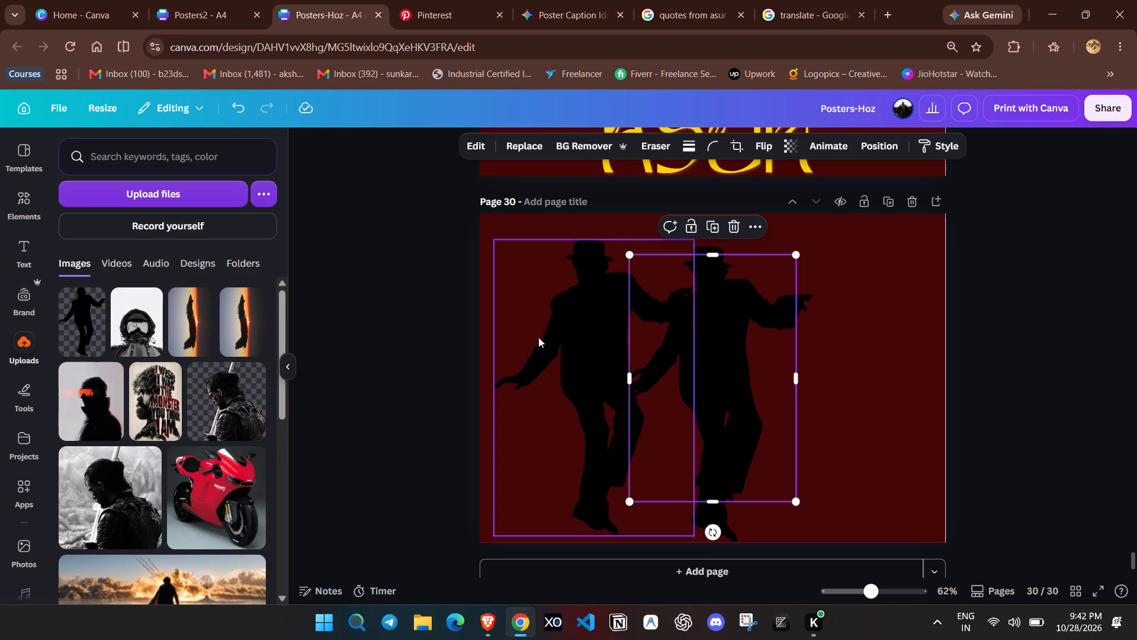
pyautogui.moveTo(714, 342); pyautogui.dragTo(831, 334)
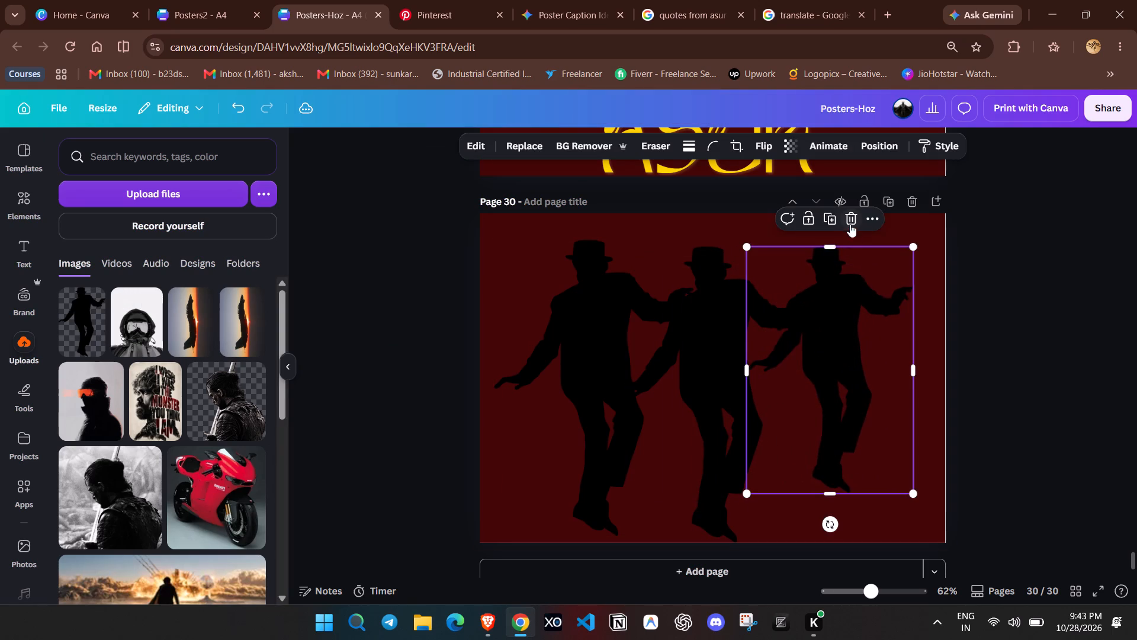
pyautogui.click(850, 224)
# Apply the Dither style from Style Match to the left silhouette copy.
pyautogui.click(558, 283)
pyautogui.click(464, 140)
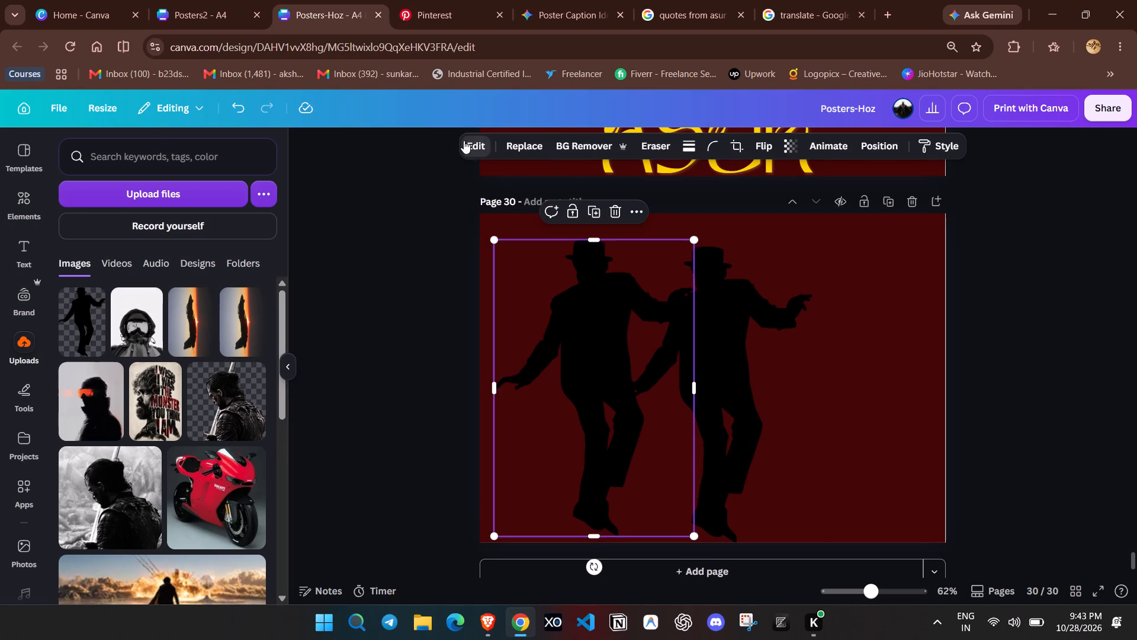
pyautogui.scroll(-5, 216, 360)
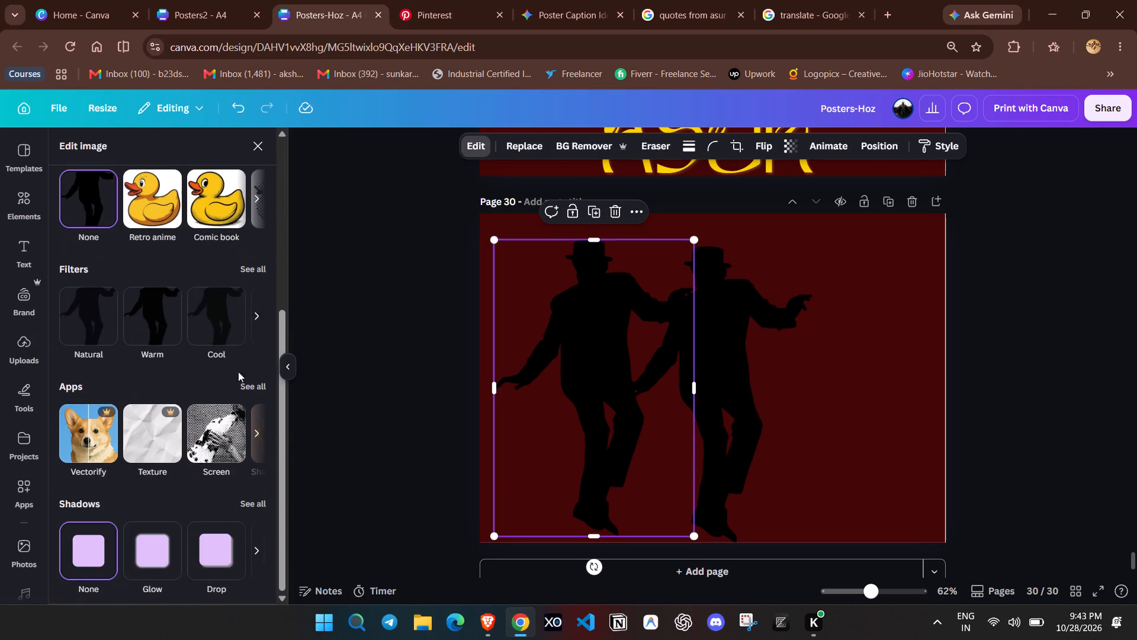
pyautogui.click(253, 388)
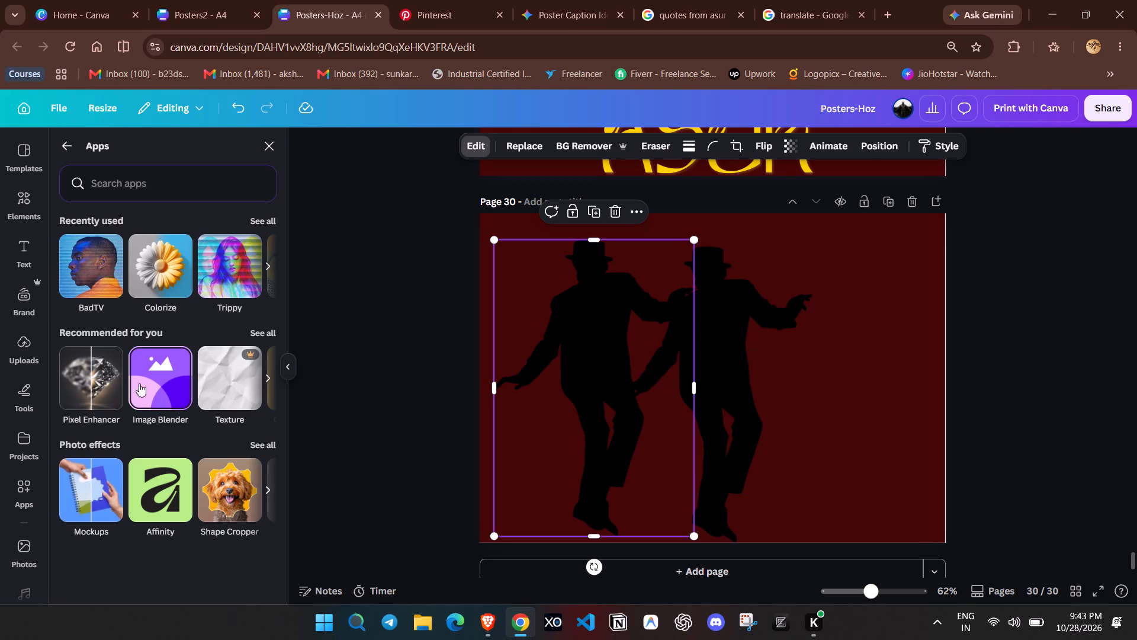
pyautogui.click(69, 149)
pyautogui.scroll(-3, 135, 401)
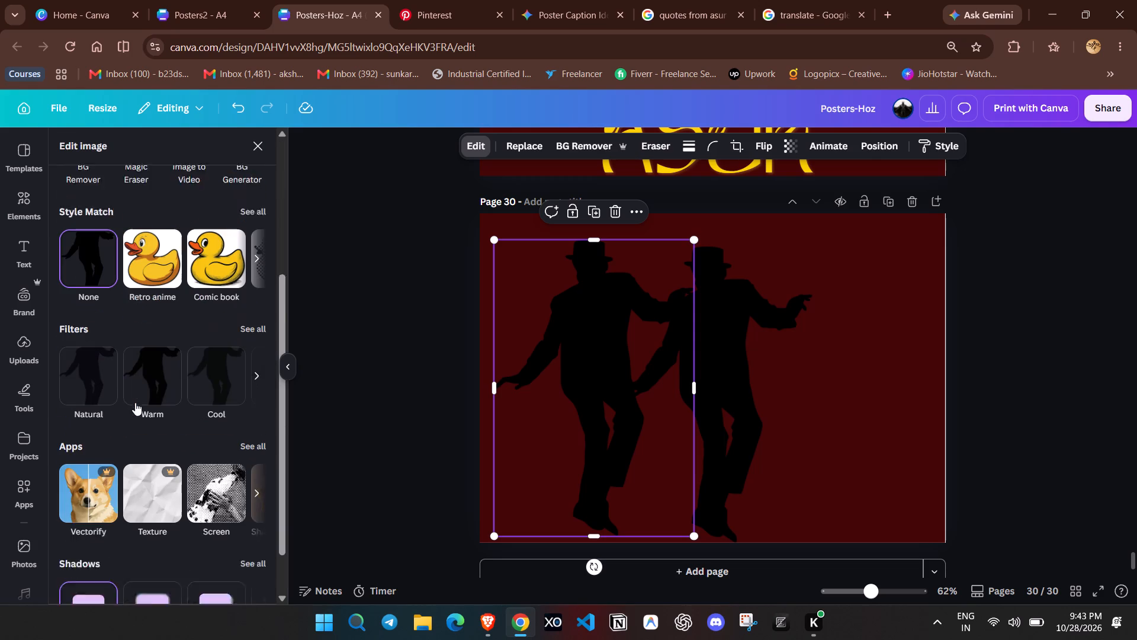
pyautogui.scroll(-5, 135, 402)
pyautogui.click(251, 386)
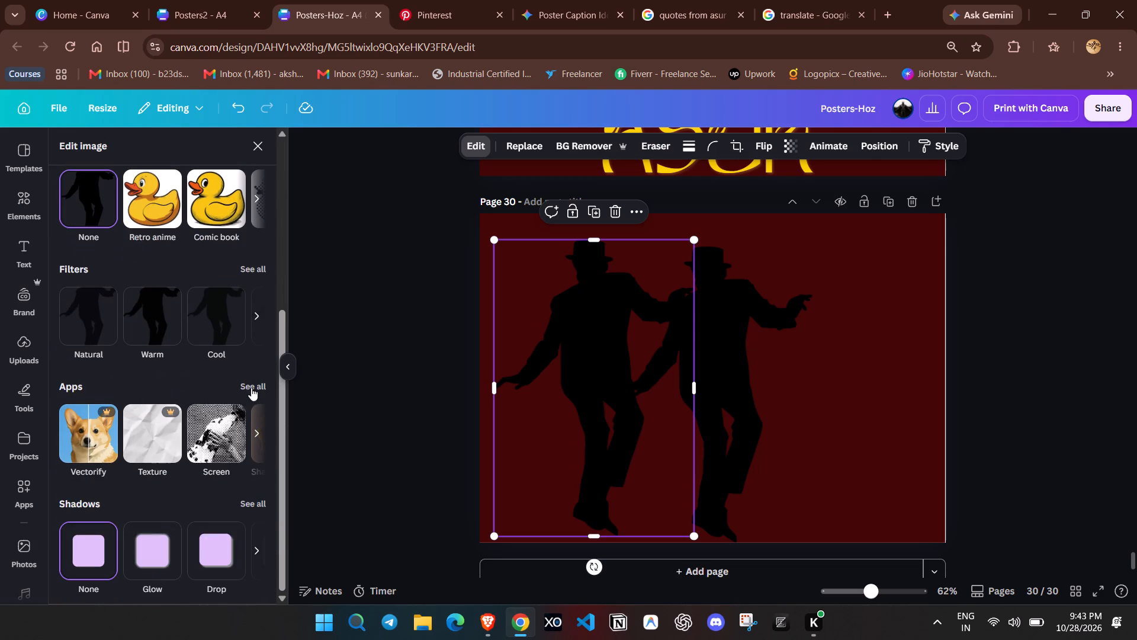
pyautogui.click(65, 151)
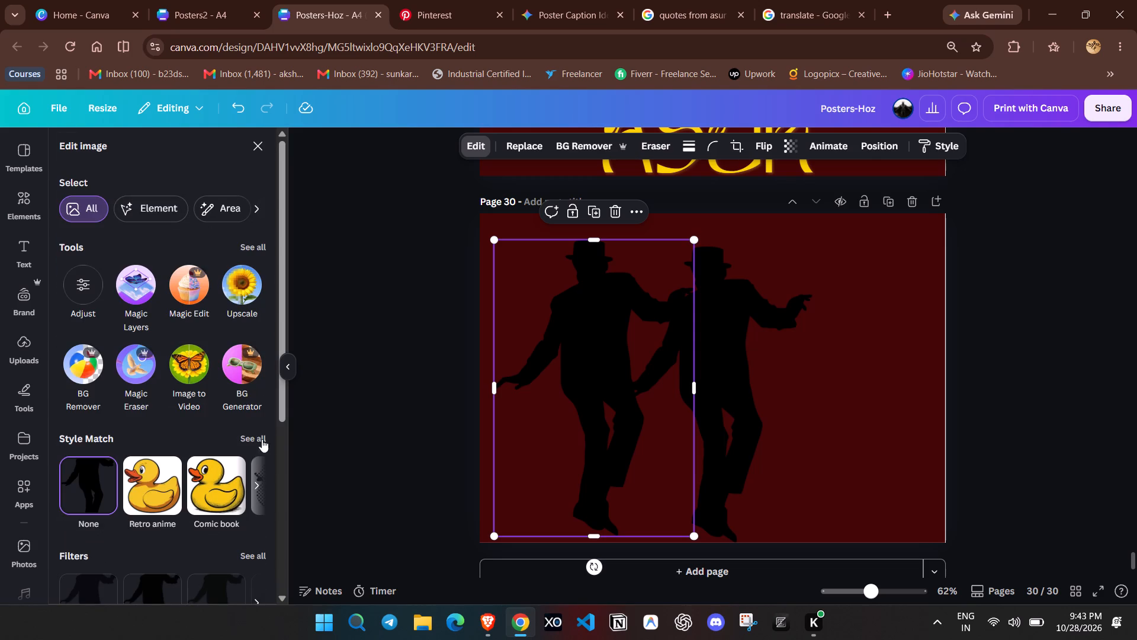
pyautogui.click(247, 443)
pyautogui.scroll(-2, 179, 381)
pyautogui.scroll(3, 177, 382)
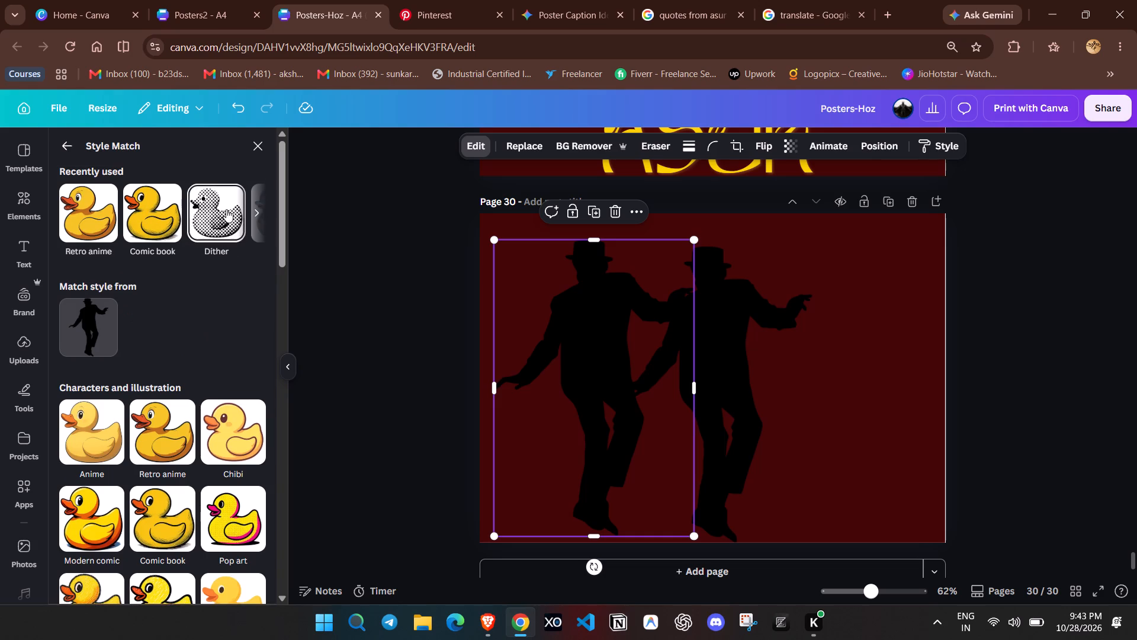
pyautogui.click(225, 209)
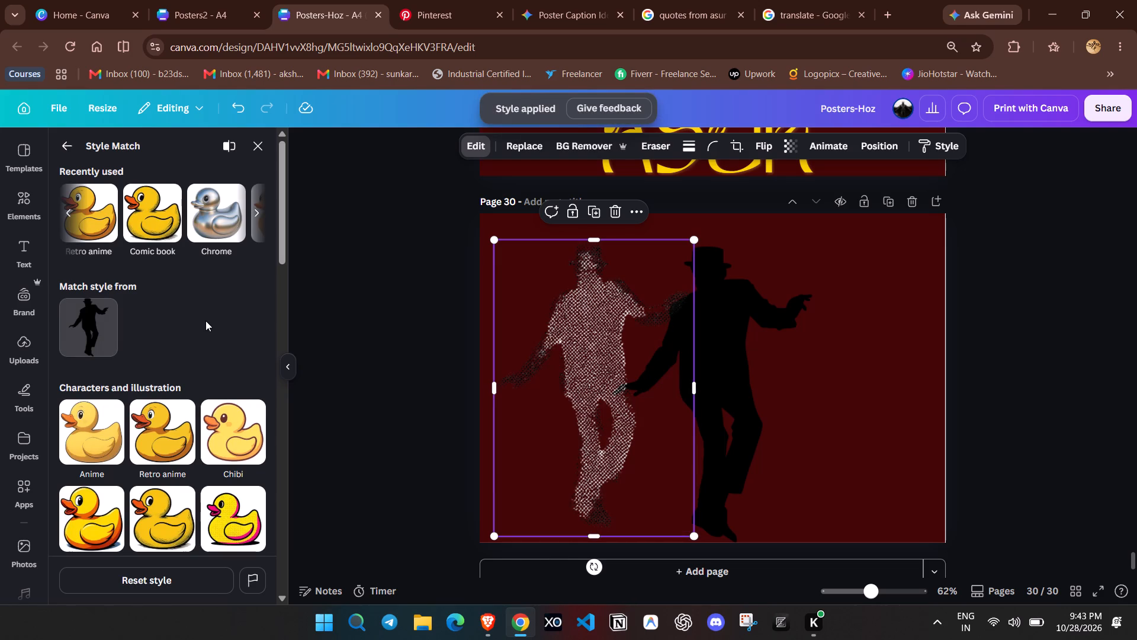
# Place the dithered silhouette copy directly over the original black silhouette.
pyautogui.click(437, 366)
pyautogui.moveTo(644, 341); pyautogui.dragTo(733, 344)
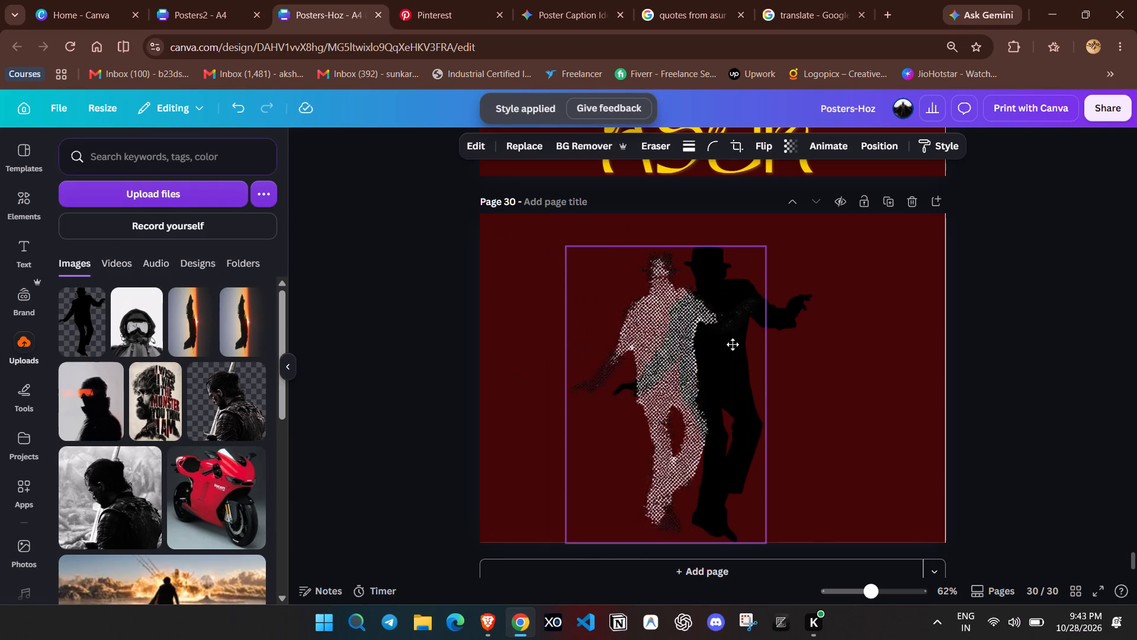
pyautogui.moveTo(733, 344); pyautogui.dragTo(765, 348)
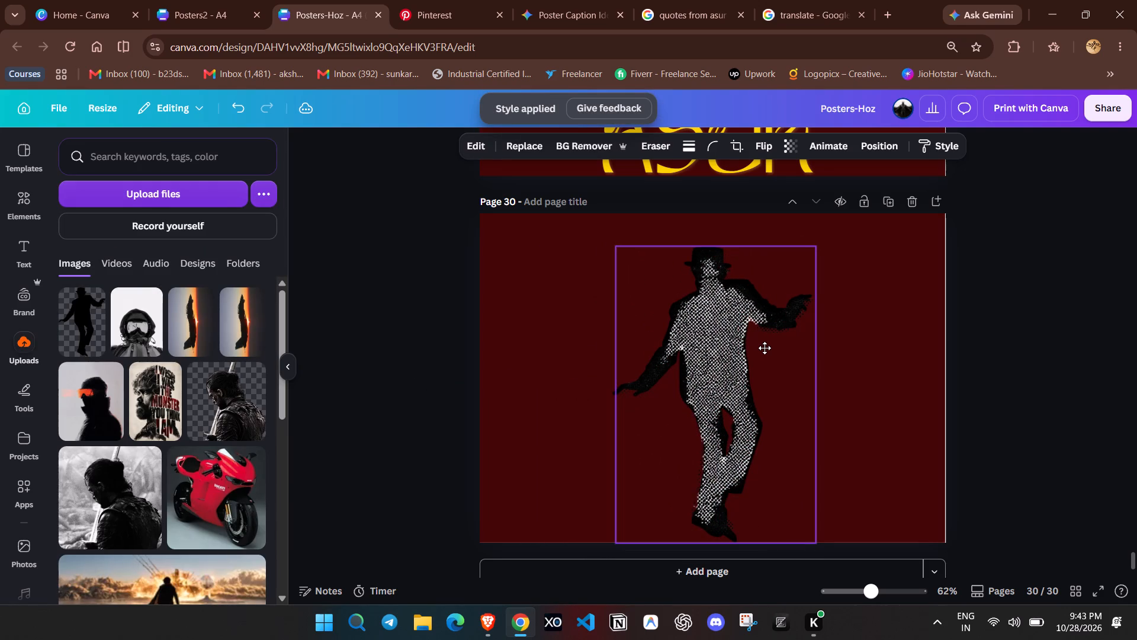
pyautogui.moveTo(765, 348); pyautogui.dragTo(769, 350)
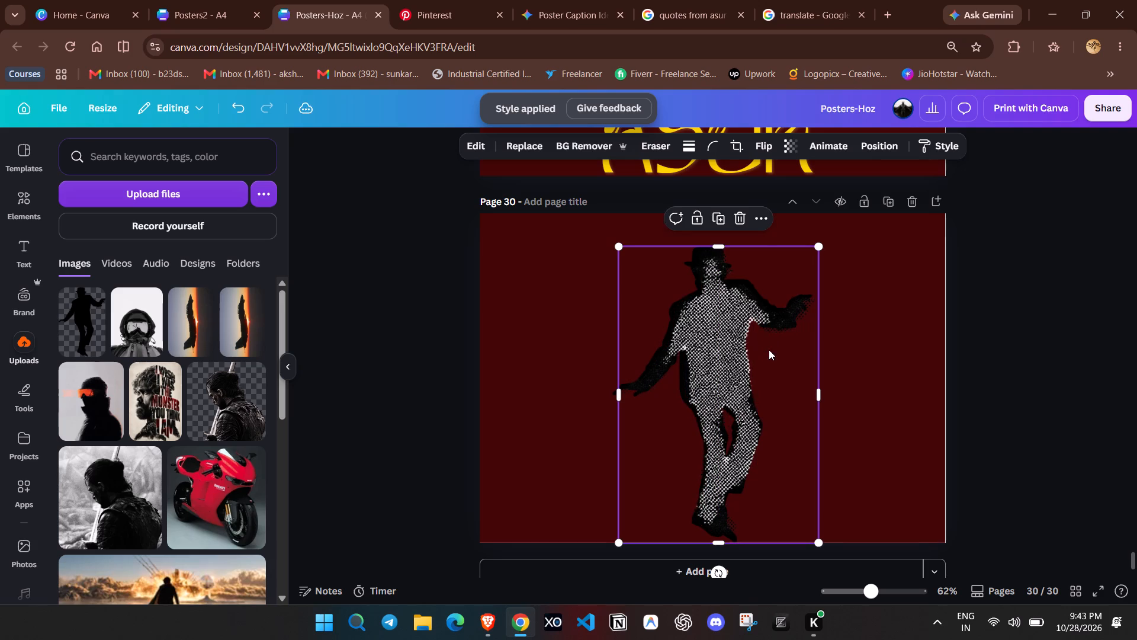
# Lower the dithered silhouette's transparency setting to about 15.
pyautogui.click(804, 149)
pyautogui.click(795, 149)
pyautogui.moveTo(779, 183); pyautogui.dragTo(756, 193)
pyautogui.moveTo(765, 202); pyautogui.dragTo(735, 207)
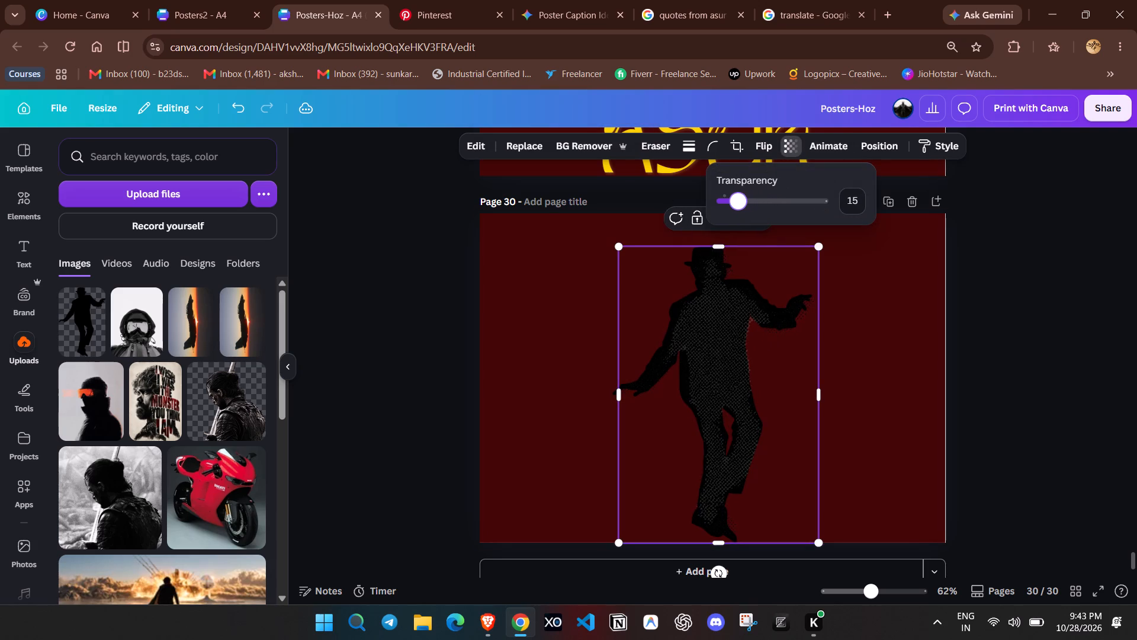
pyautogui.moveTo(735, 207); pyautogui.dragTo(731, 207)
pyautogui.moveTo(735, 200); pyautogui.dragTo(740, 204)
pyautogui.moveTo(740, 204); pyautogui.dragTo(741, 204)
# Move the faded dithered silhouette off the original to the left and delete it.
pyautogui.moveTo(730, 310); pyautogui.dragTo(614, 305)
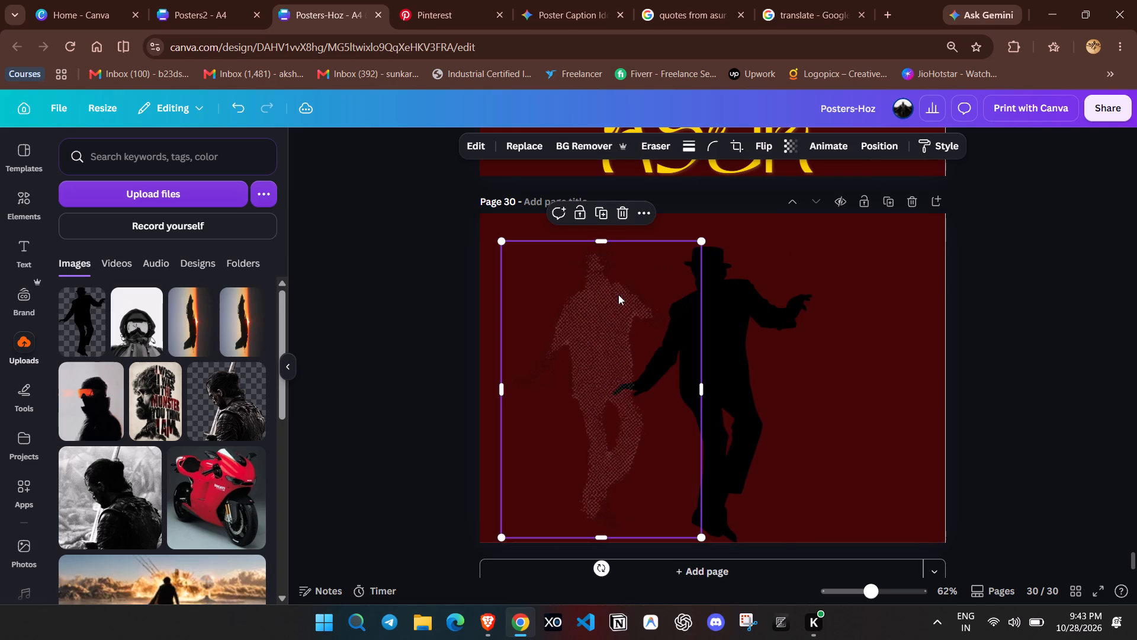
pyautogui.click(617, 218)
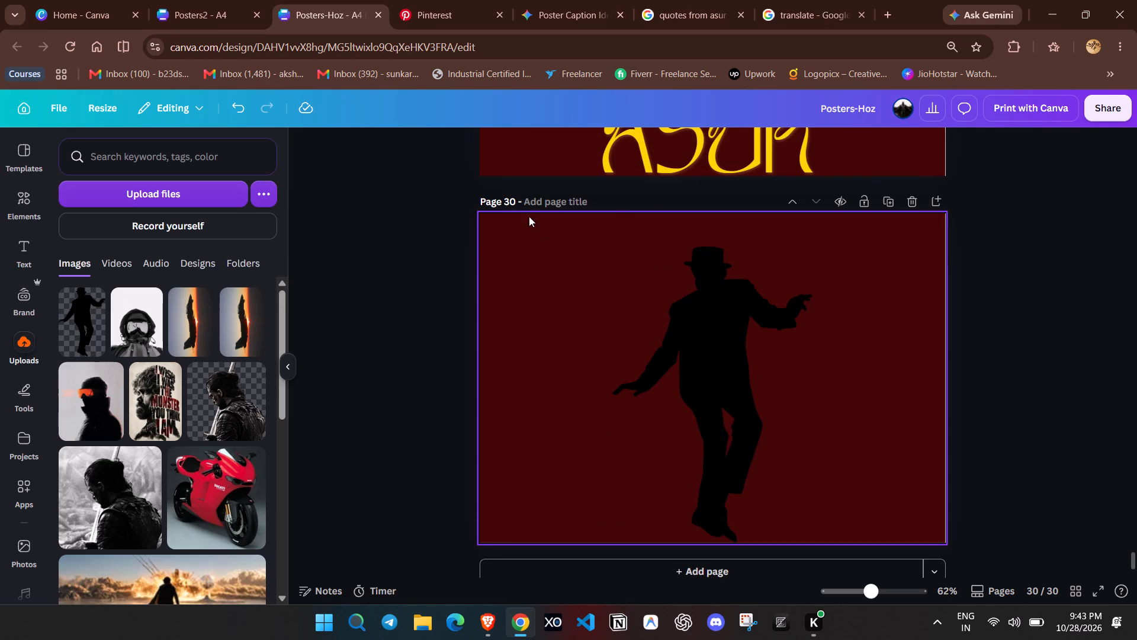
# Duplicate the black silhouette and place the copy to the left of the original, slightly overlapping it.
pyautogui.click(708, 309)
pyautogui.click(717, 224)
pyautogui.moveTo(718, 293); pyautogui.dragTo(612, 280)
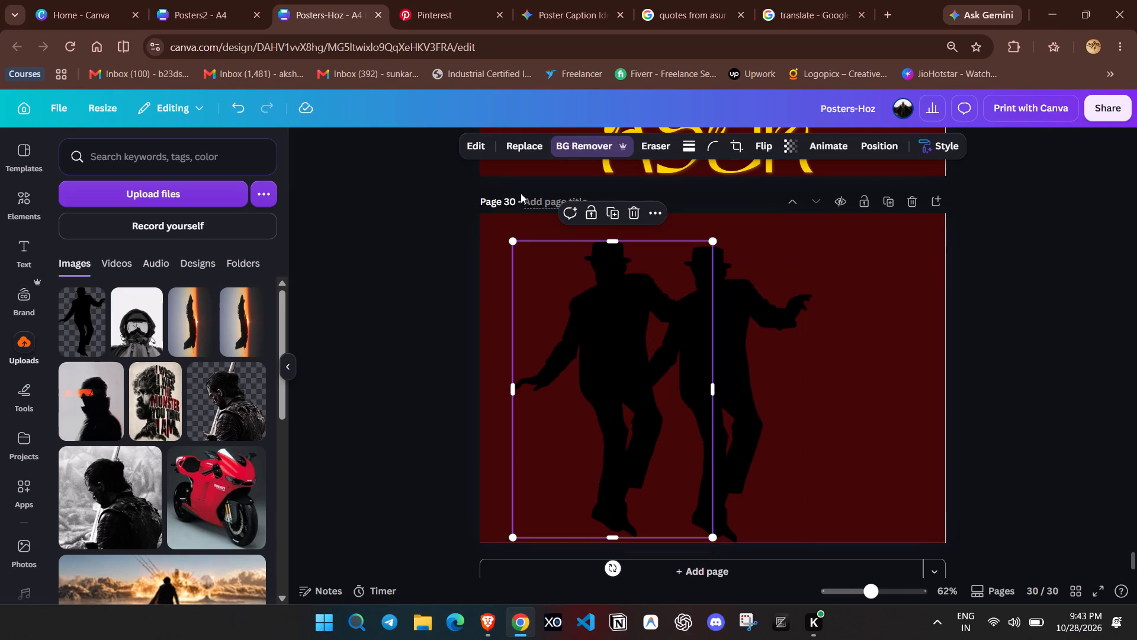
# Apply the Nostalg filter at intensity 100 to the left silhouette copy.
pyautogui.click(493, 151)
pyautogui.click(487, 146)
pyautogui.scroll(-1, 251, 445)
pyautogui.click(242, 476)
pyautogui.scroll(-20, 208, 357)
pyautogui.click(89, 180)
pyautogui.scroll(-3, 112, 351)
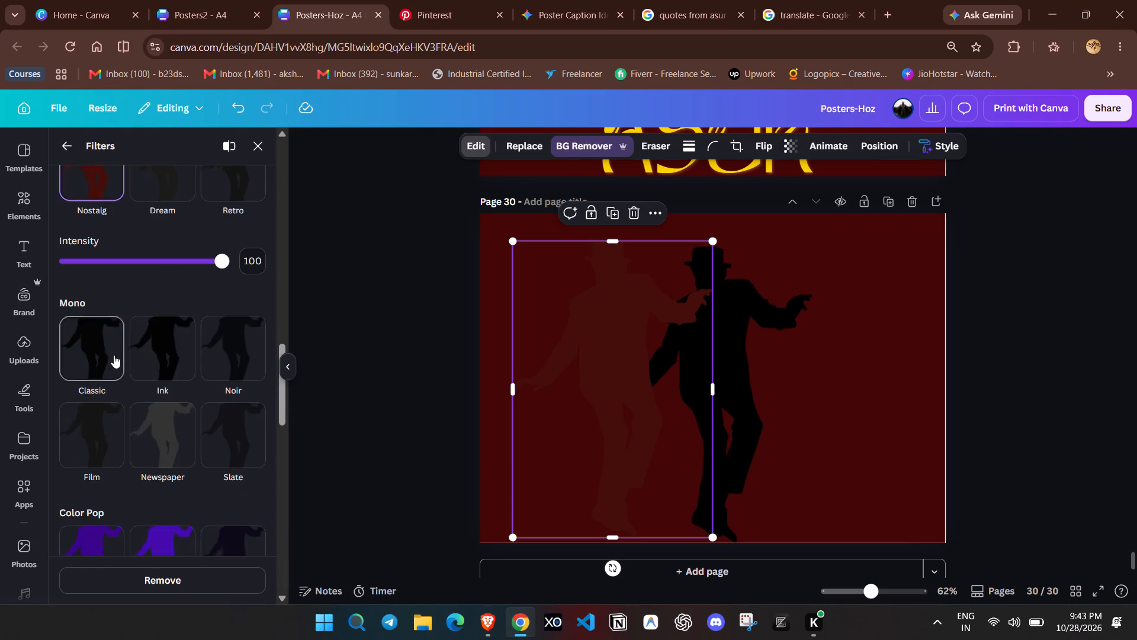
pyautogui.scroll(-3, 114, 355)
# Place the filtered copy over the original silhouette and shrink it slightly, to about 12.5 wide by 18.5 high.
pyautogui.moveTo(599, 348); pyautogui.dragTo(699, 360)
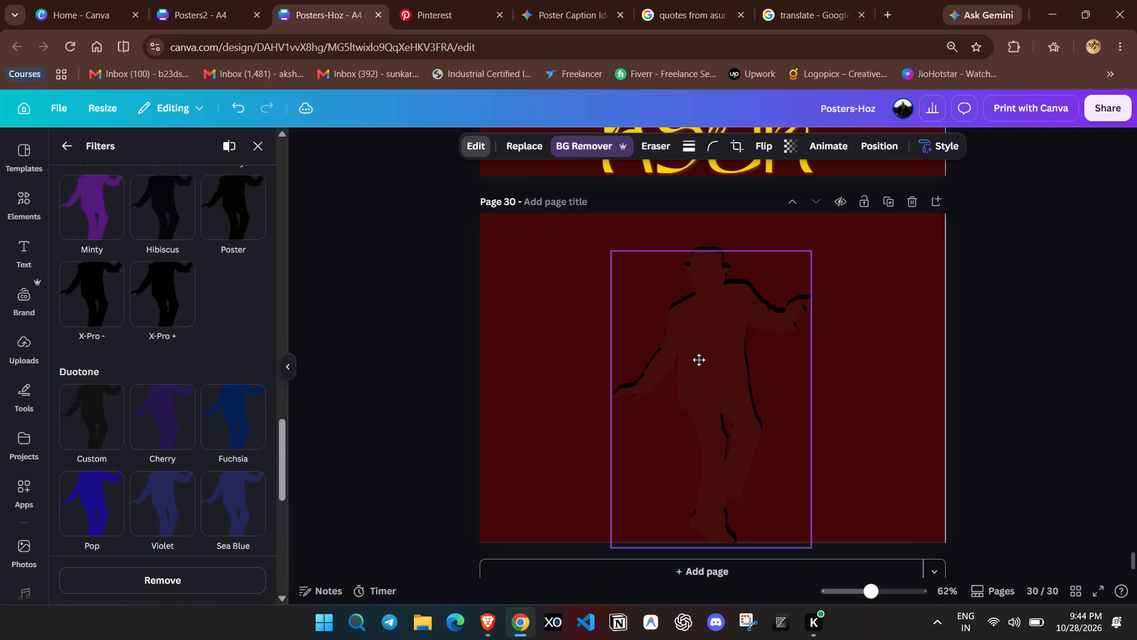
pyautogui.moveTo(699, 360); pyautogui.dragTo(696, 357)
pyautogui.click(812, 246)
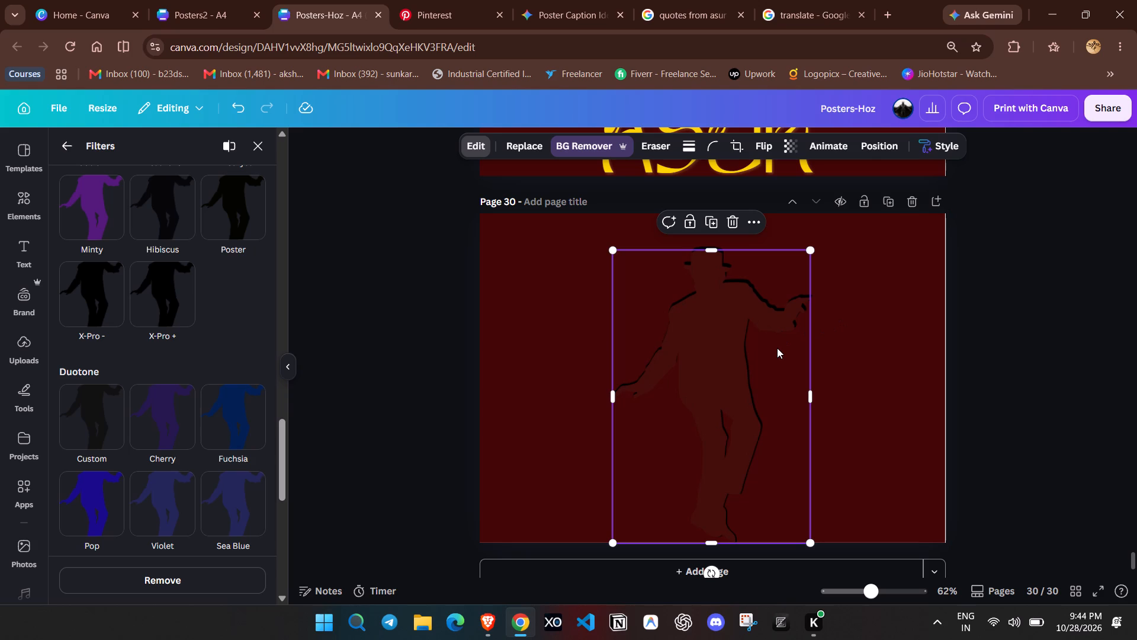
pyautogui.click(738, 322)
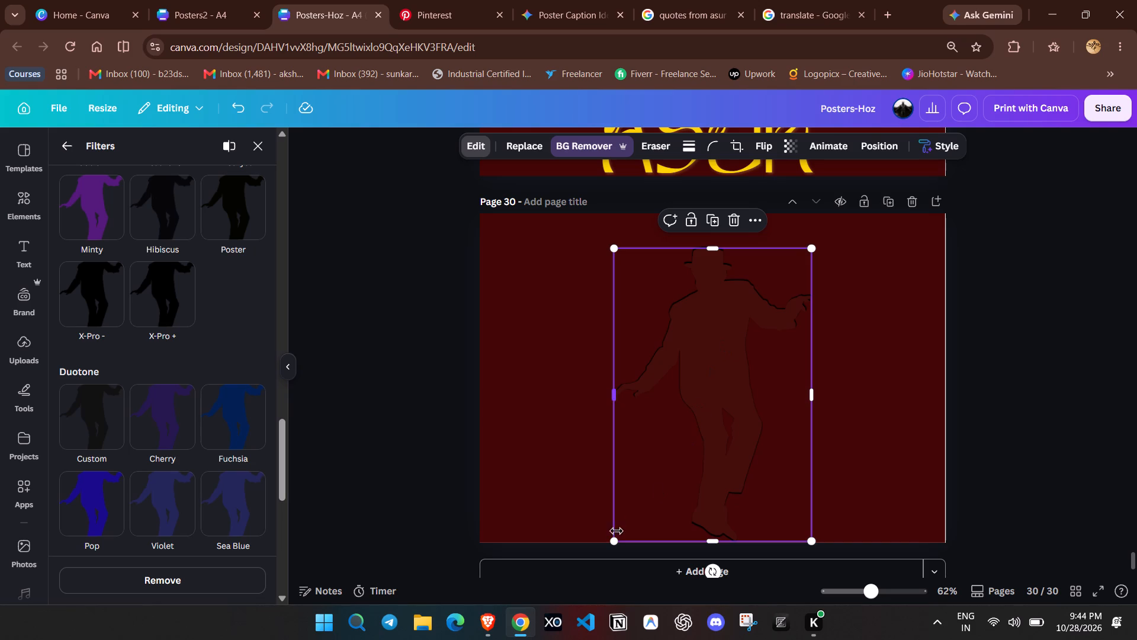
pyautogui.moveTo(617, 540); pyautogui.dragTo(622, 540)
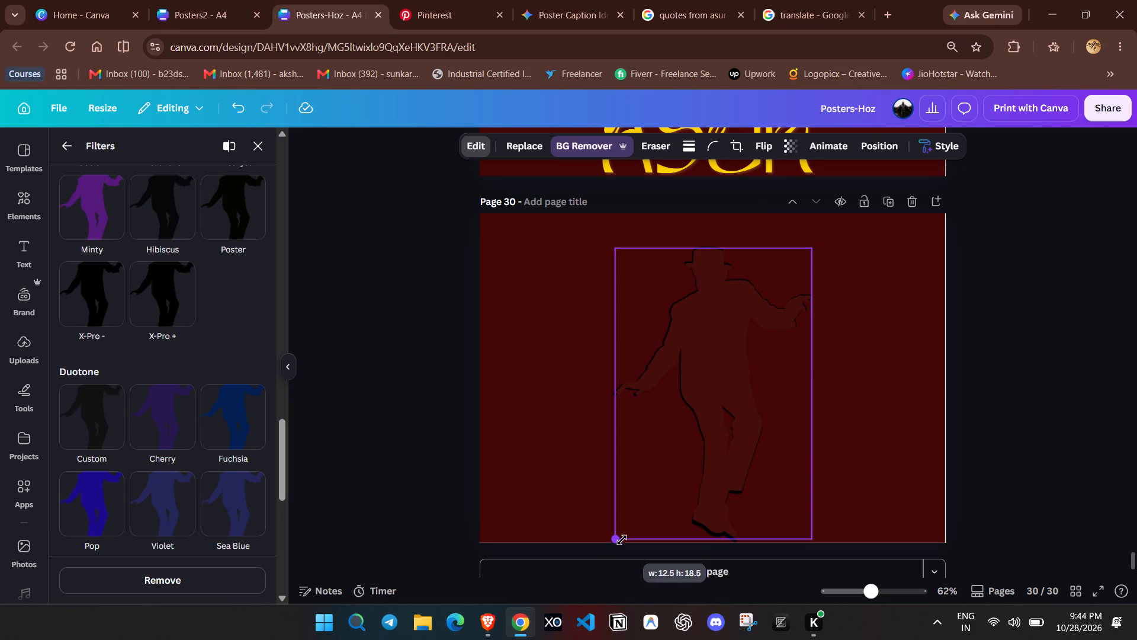
pyautogui.moveTo(622, 540); pyautogui.dragTo(624, 540)
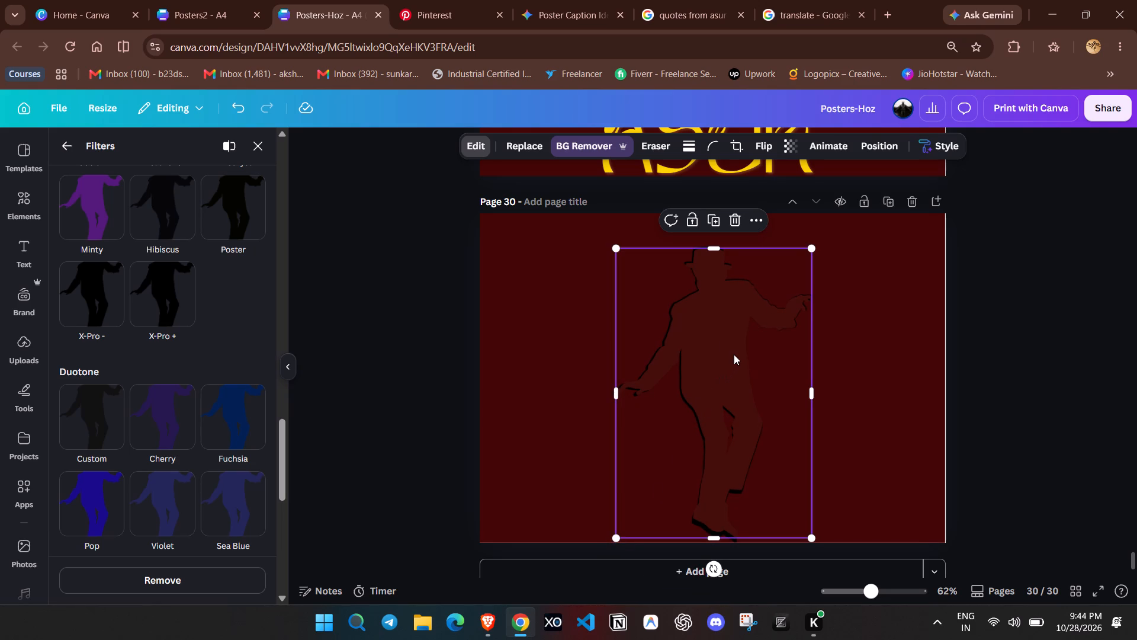
# Fine-tune the filtered copy's position over the black original, leaving a thin black edge along the arms, jacket and legs.
pyautogui.click(734, 354)
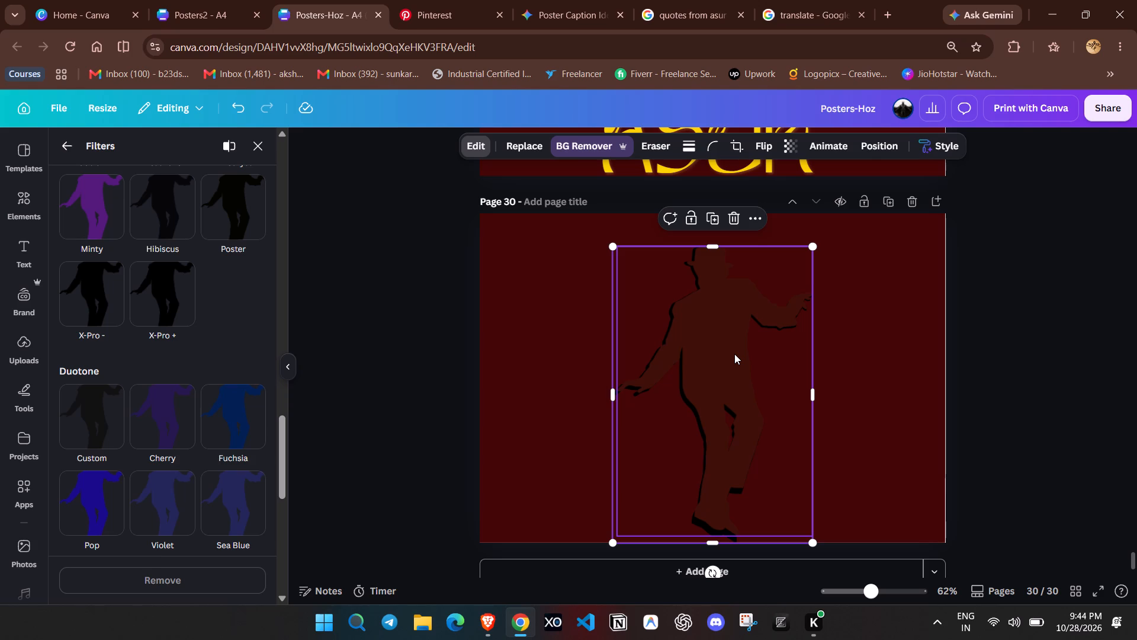
pyautogui.click(731, 298)
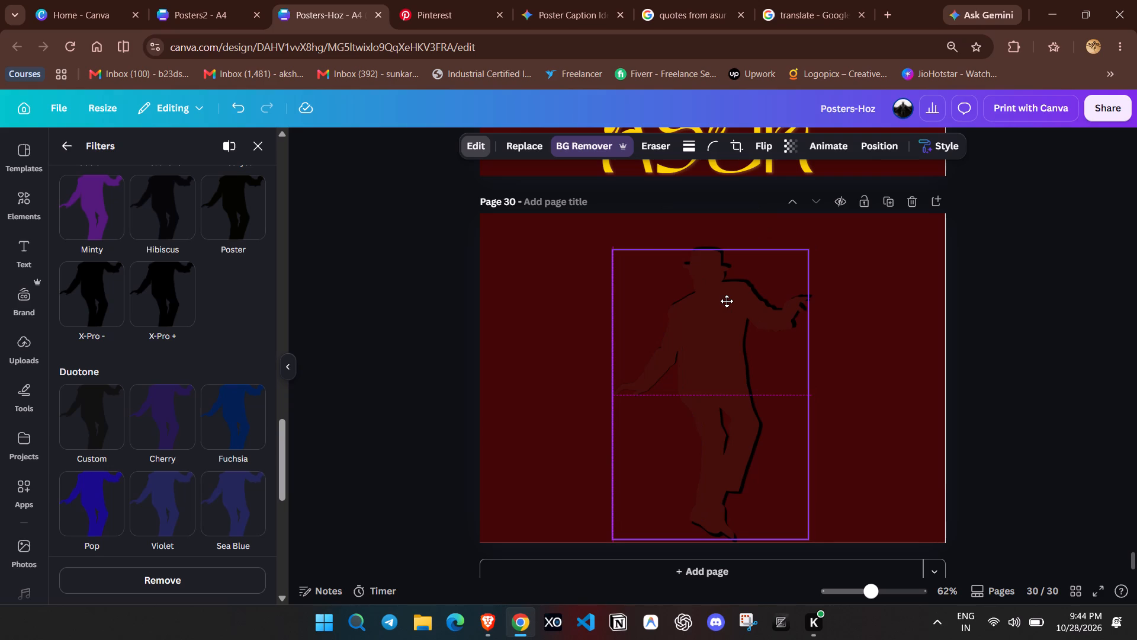
pyautogui.click(970, 279)
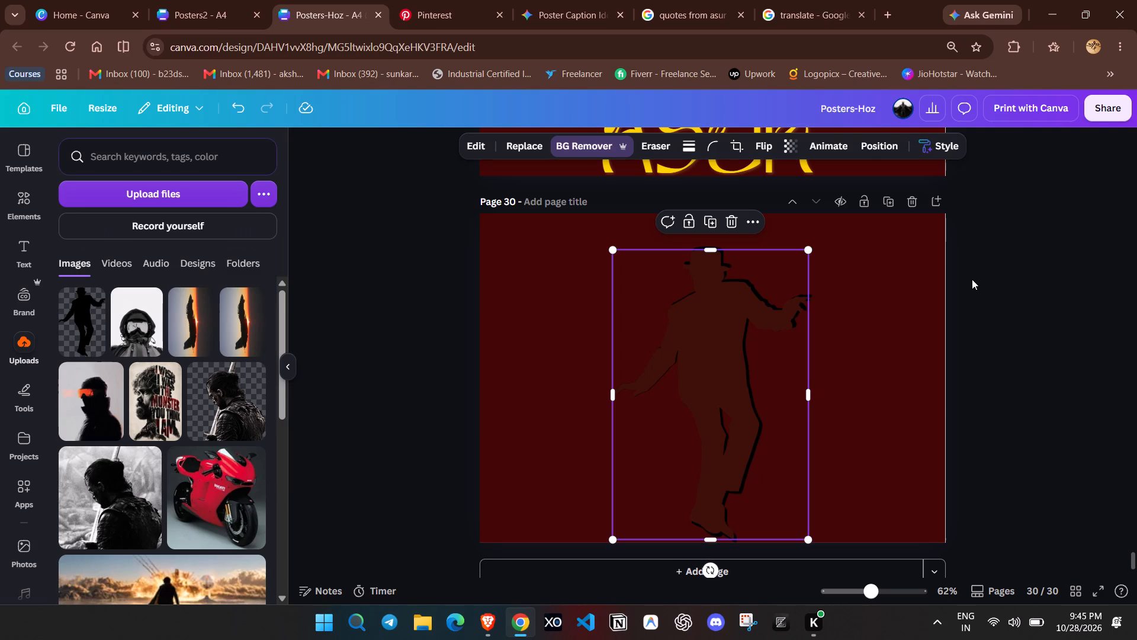
pyautogui.click(743, 341)
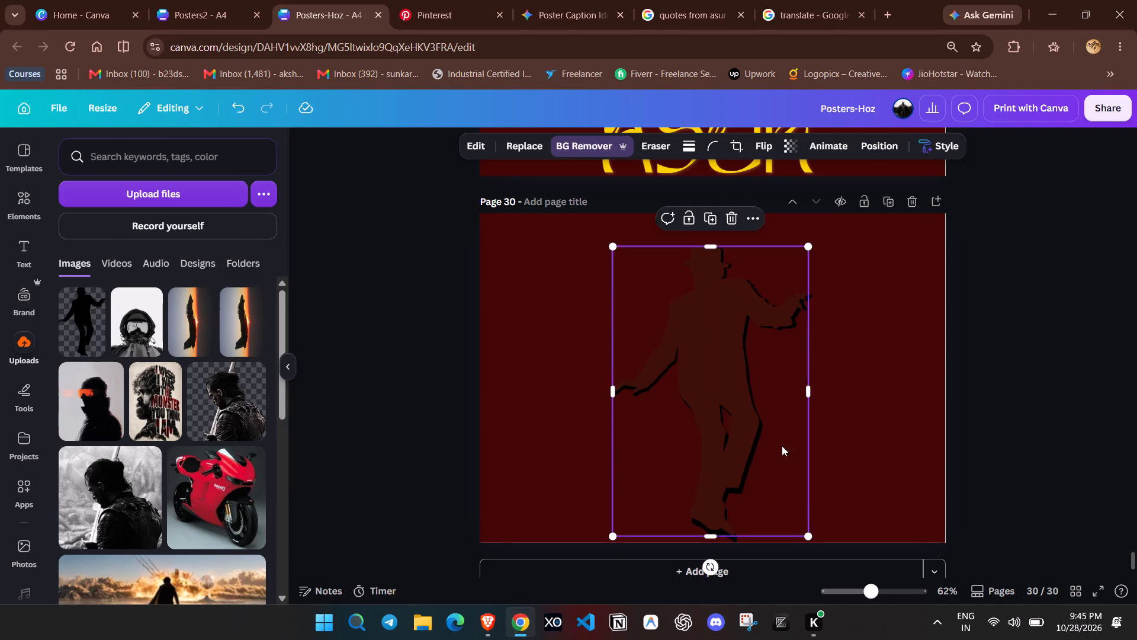
pyautogui.moveTo(873, 588); pyautogui.dragTo(898, 594)
pyautogui.scroll(1, 869, 436)
pyautogui.scroll(1, 719, 266)
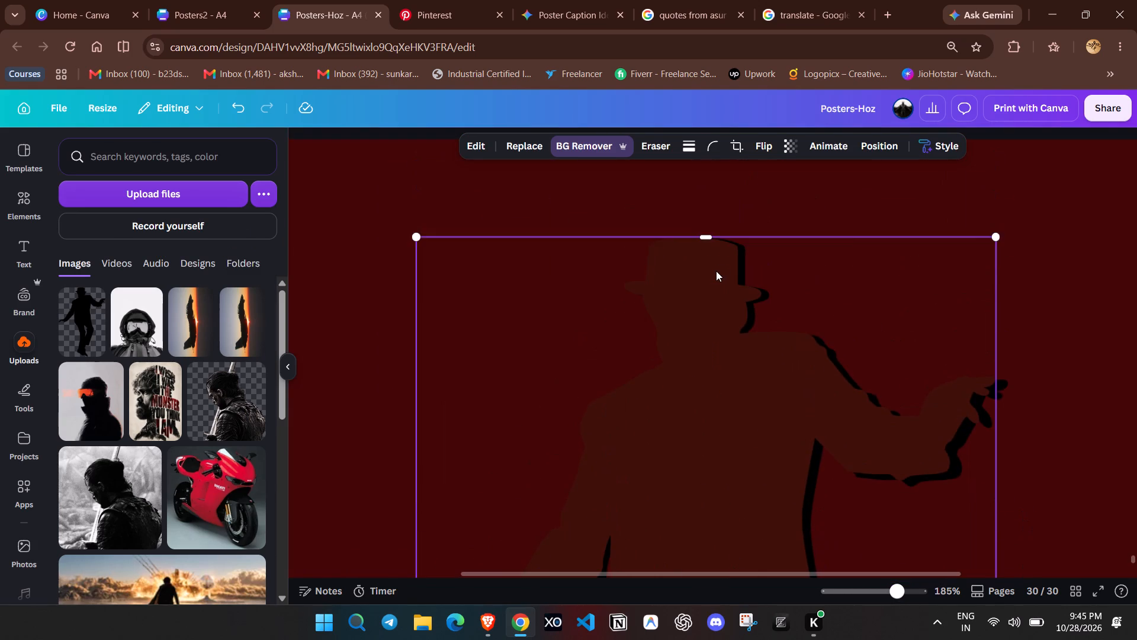
pyautogui.click(718, 274)
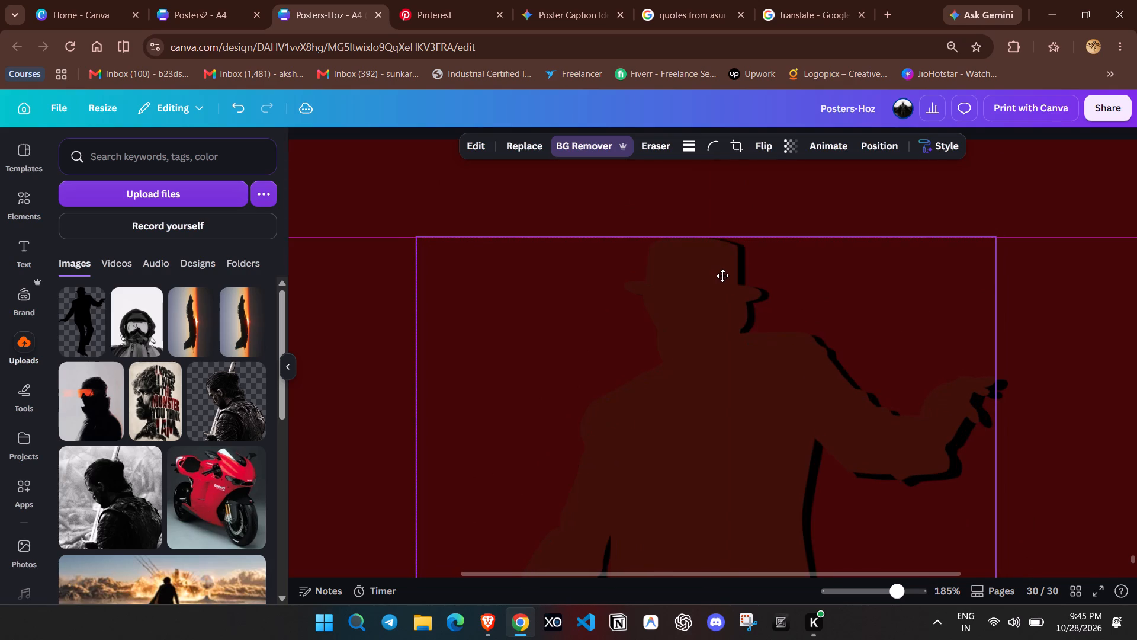
pyautogui.click(853, 200)
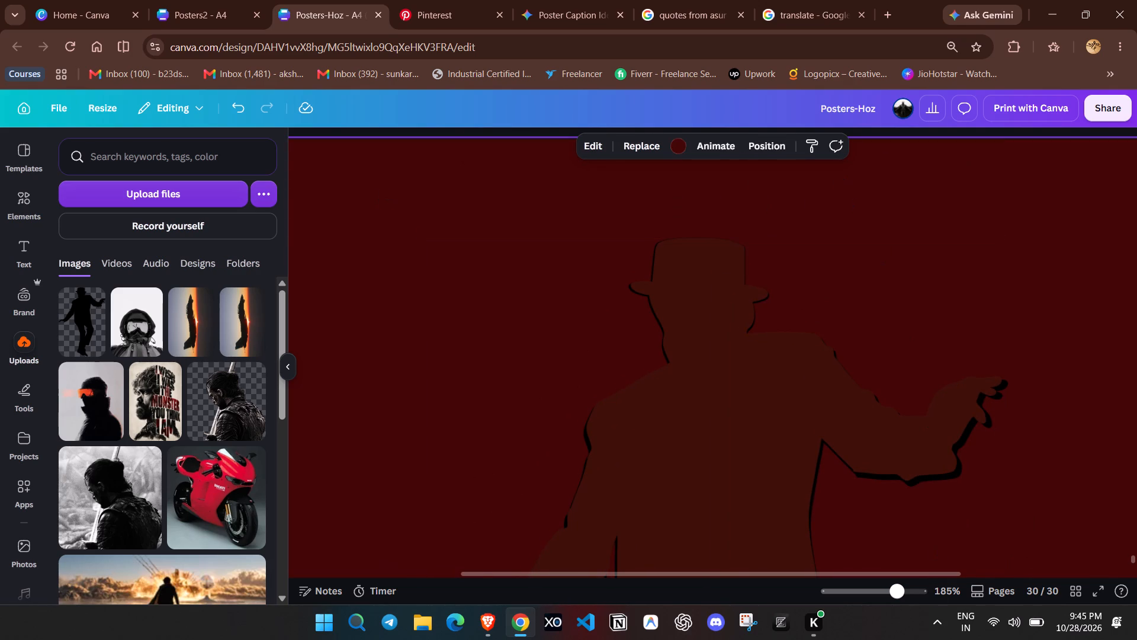
pyautogui.moveTo(900, 601); pyautogui.dragTo(874, 599)
pyautogui.scroll(-2, 910, 459)
pyautogui.click(1017, 366)
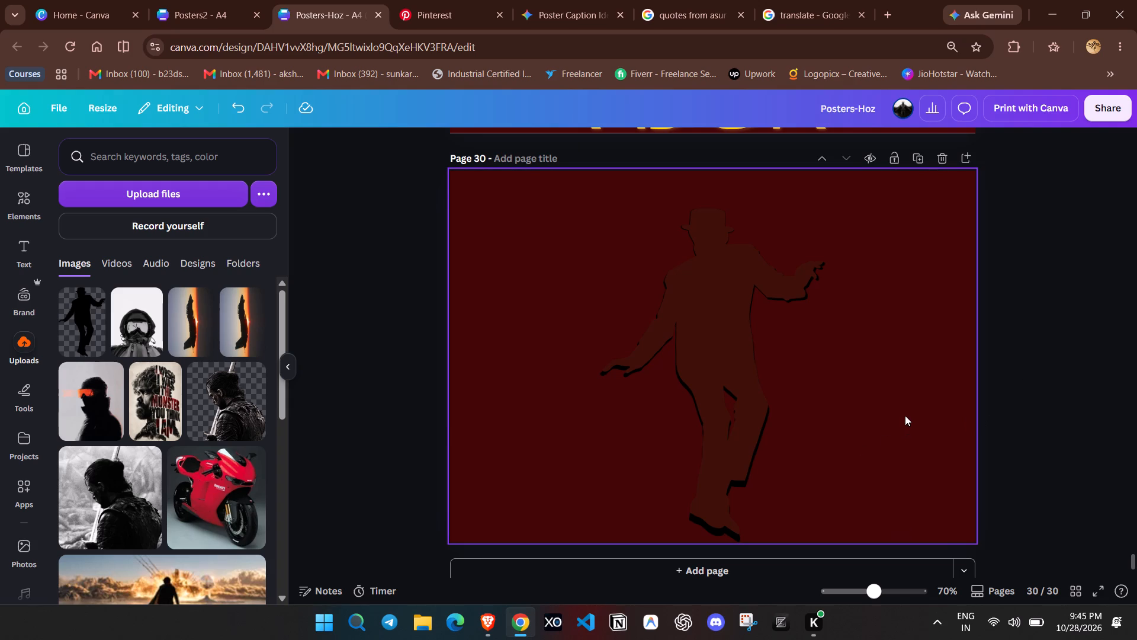
# Set the filtered silhouette copy's transparency to 100.
pyautogui.click(760, 296)
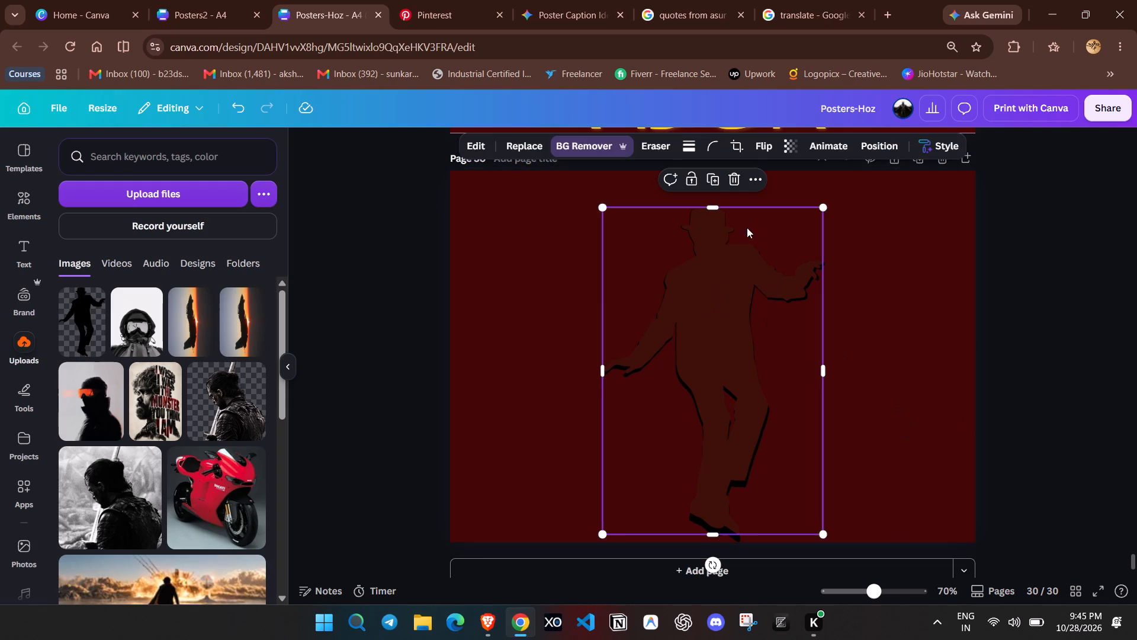
pyautogui.click(790, 145)
pyautogui.moveTo(761, 198); pyautogui.dragTo(809, 223)
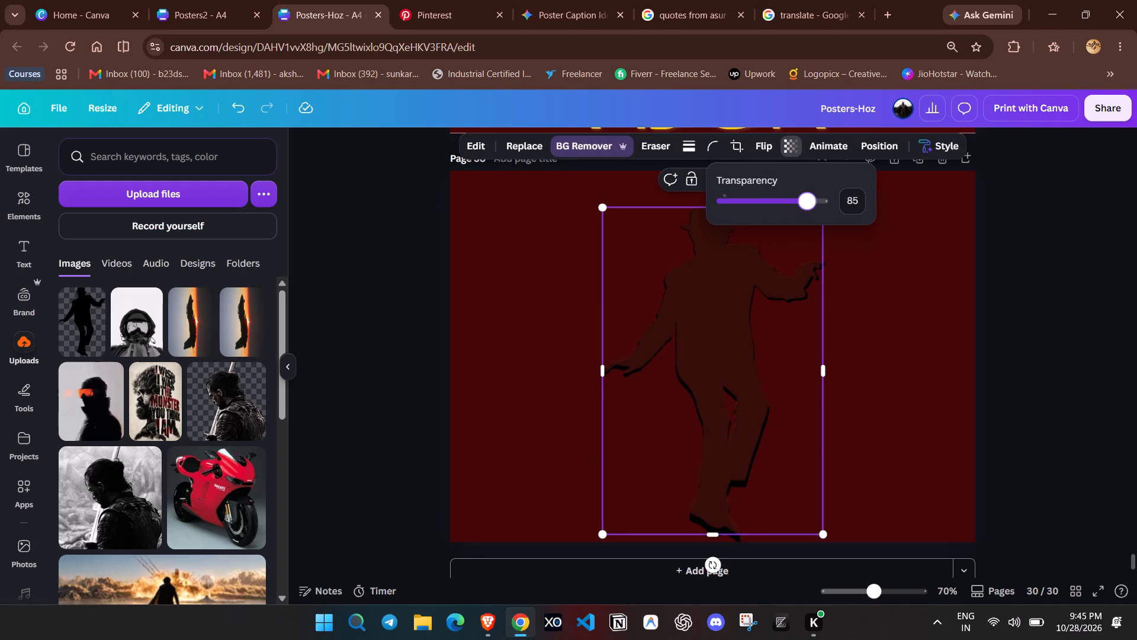
pyautogui.moveTo(809, 223); pyautogui.dragTo(857, 237)
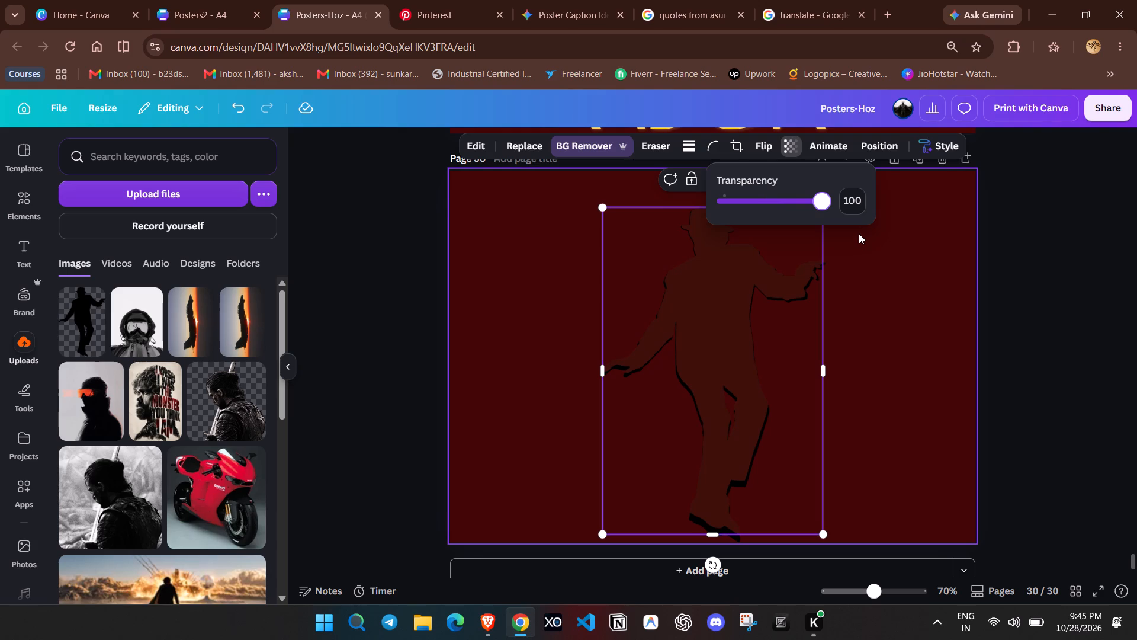
pyautogui.doubleClick(1024, 249)
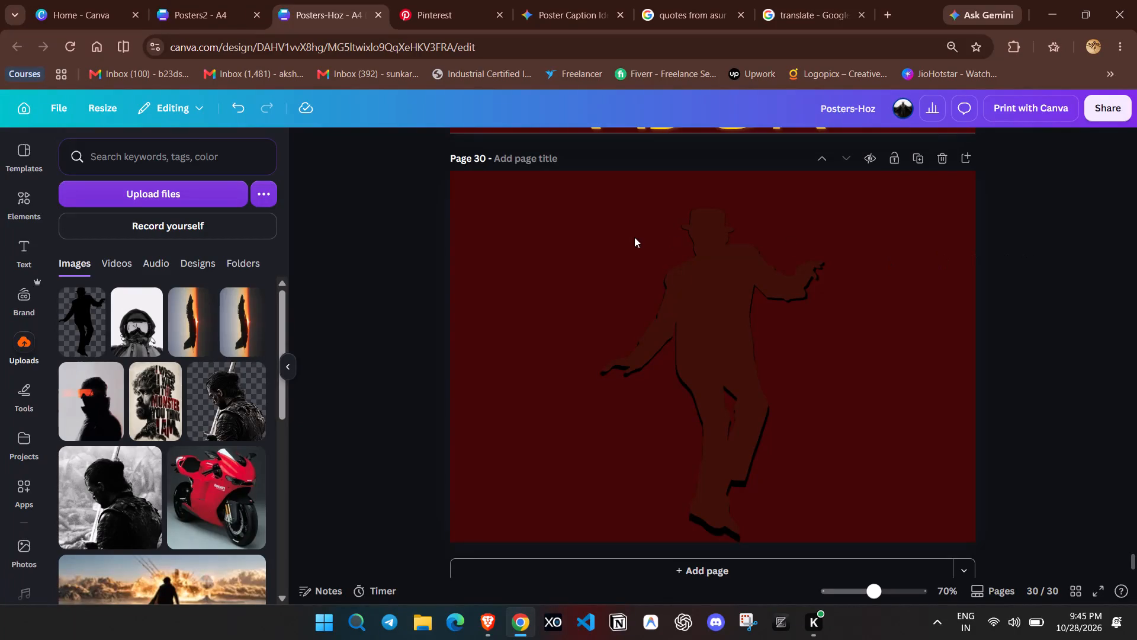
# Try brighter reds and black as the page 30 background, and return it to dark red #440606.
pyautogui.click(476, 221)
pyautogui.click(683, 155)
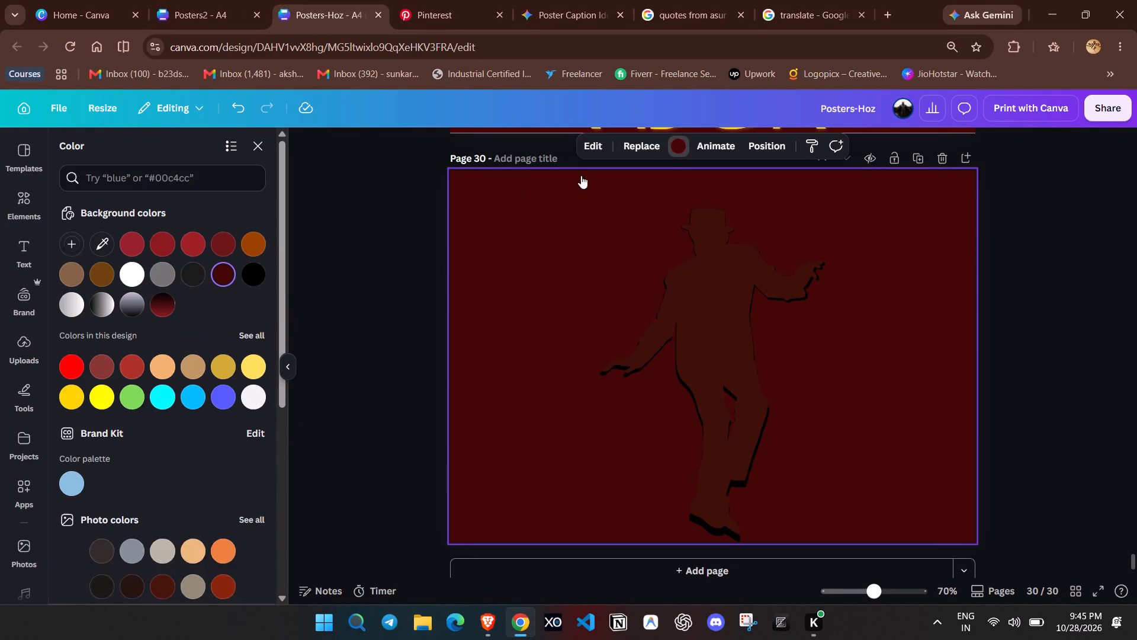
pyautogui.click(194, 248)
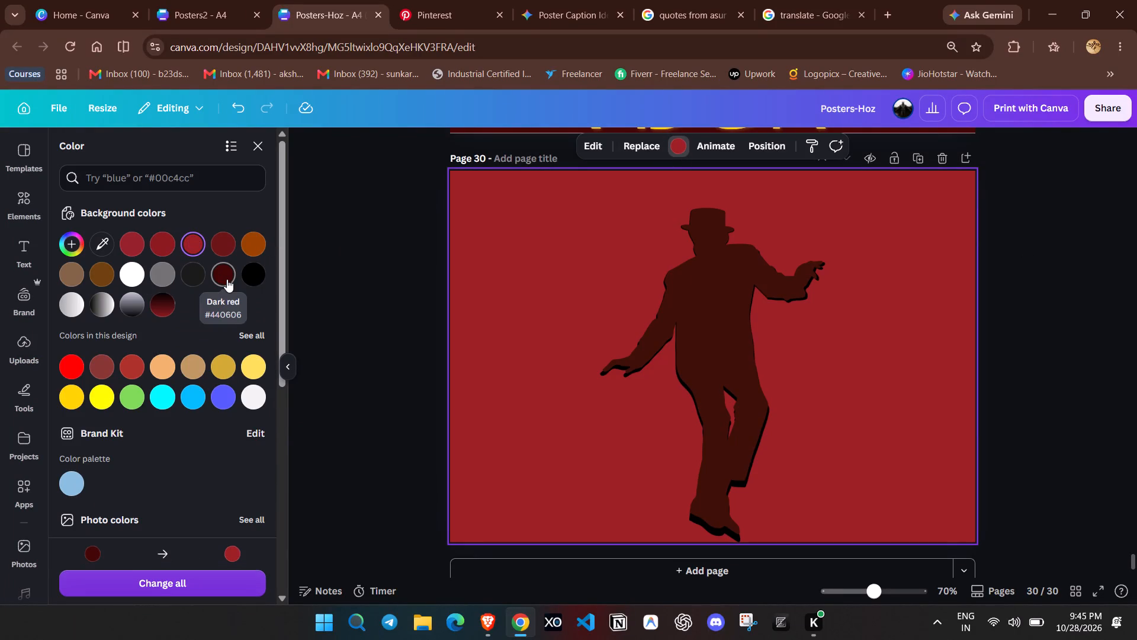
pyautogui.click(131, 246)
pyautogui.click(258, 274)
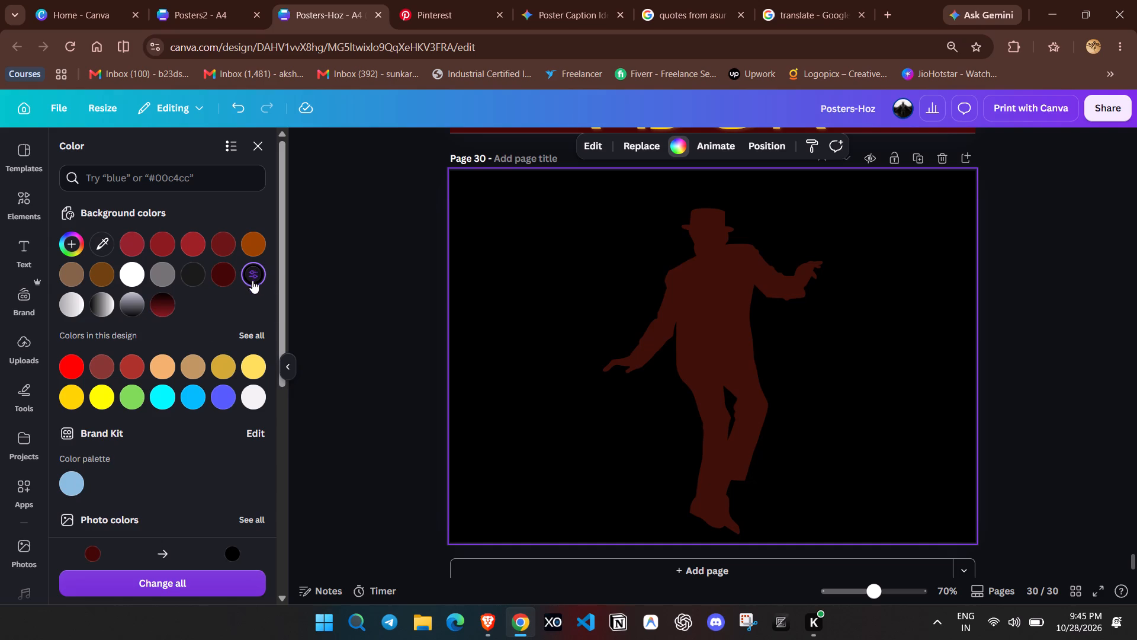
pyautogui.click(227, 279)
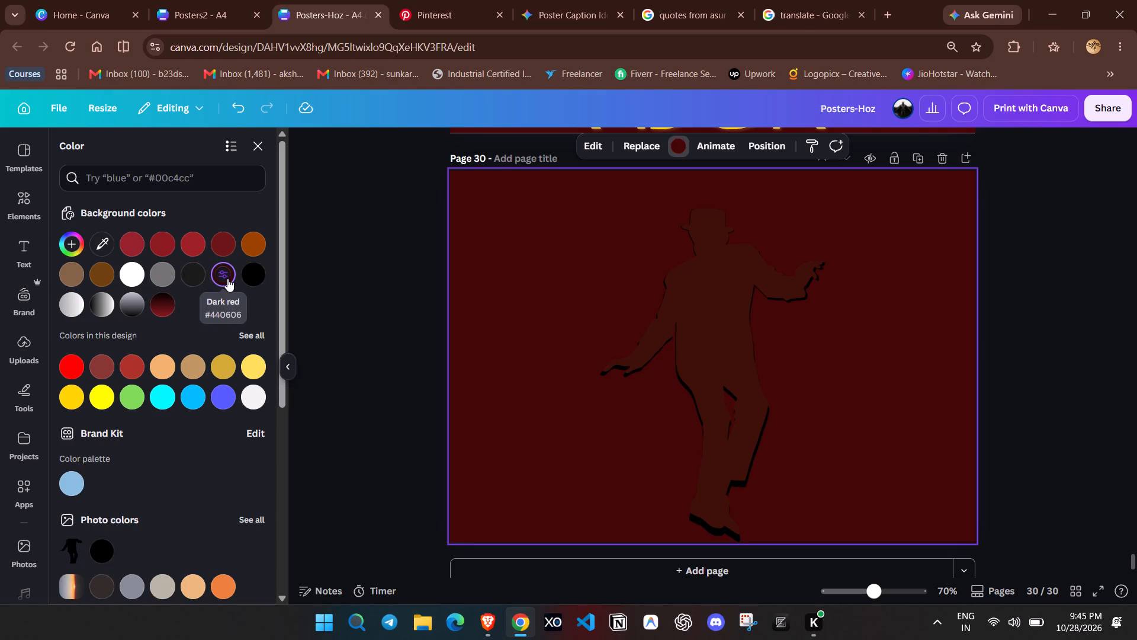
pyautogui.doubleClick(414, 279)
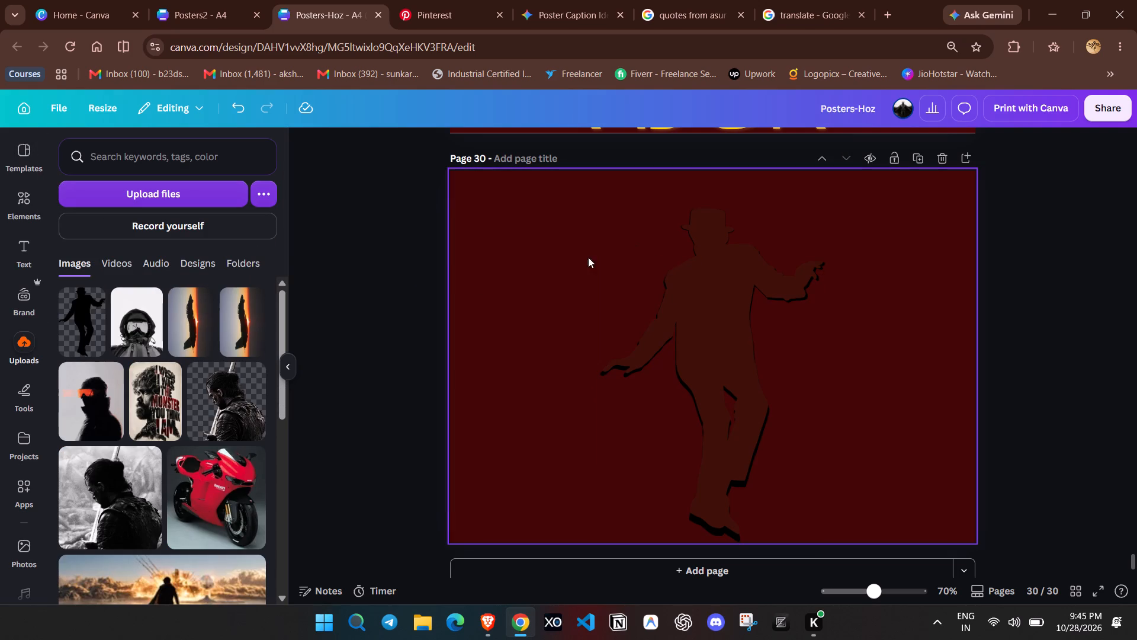
# Browse the dance graphics and add the wavy black DANCE lettering to page 30.
pyautogui.click(23, 211)
pyautogui.scroll(-2, 92, 329)
pyautogui.scroll(-5, 137, 379)
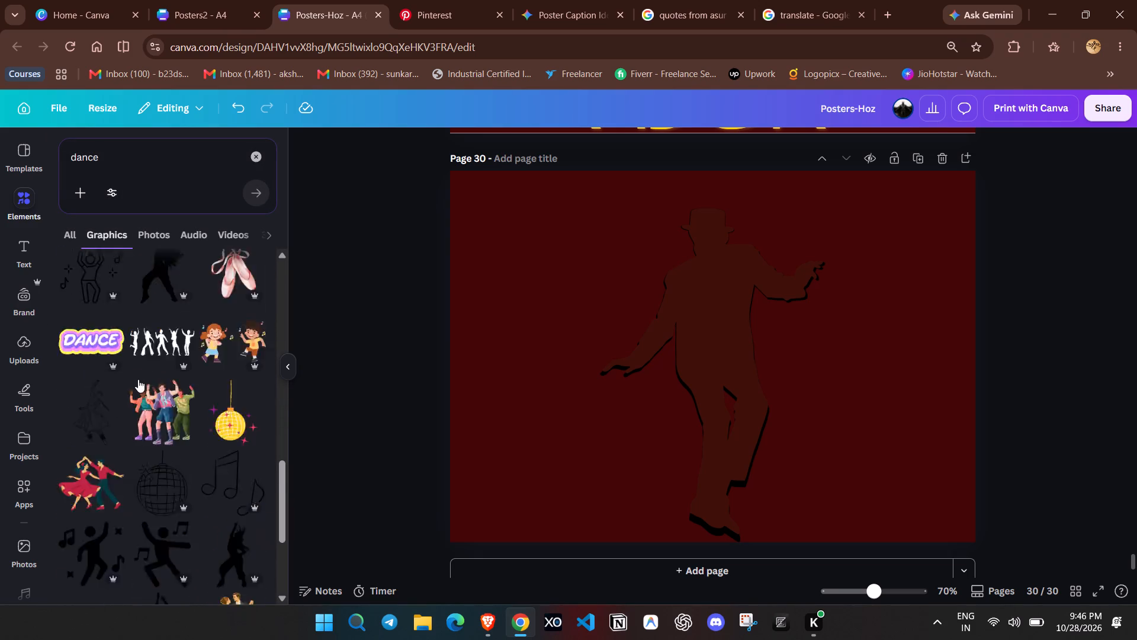
pyautogui.scroll(-5, 138, 379)
pyautogui.scroll(4, 186, 337)
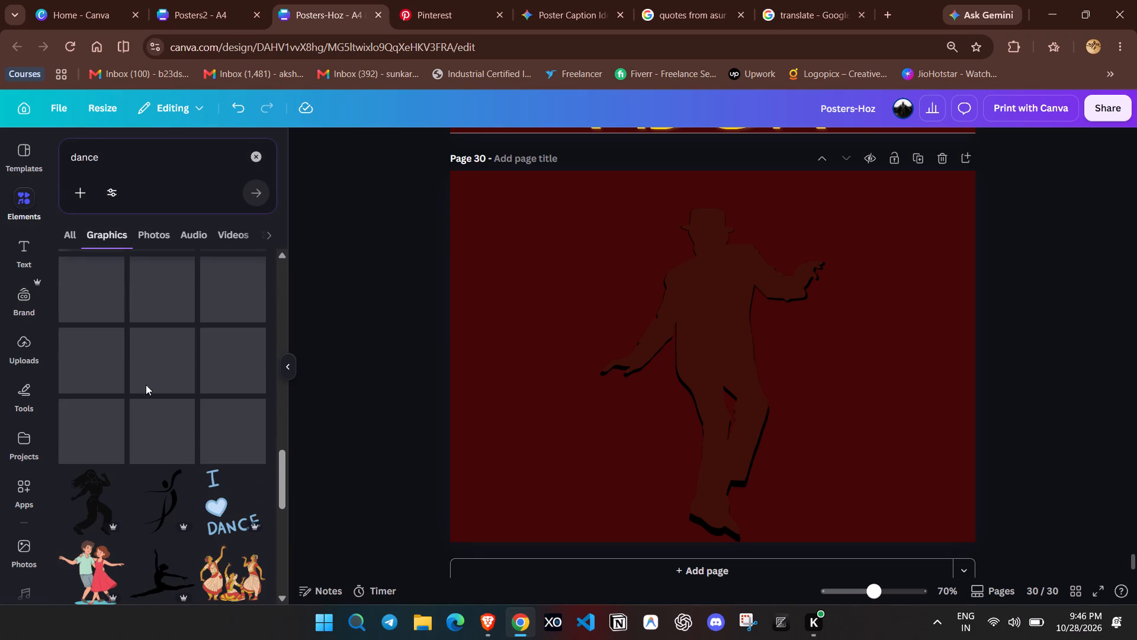
pyautogui.click(92, 345)
# Enlarge the DANCE lettering and place it over the dancer's legs, centred horizontally on the page.
pyautogui.moveTo(737, 369); pyautogui.dragTo(769, 295)
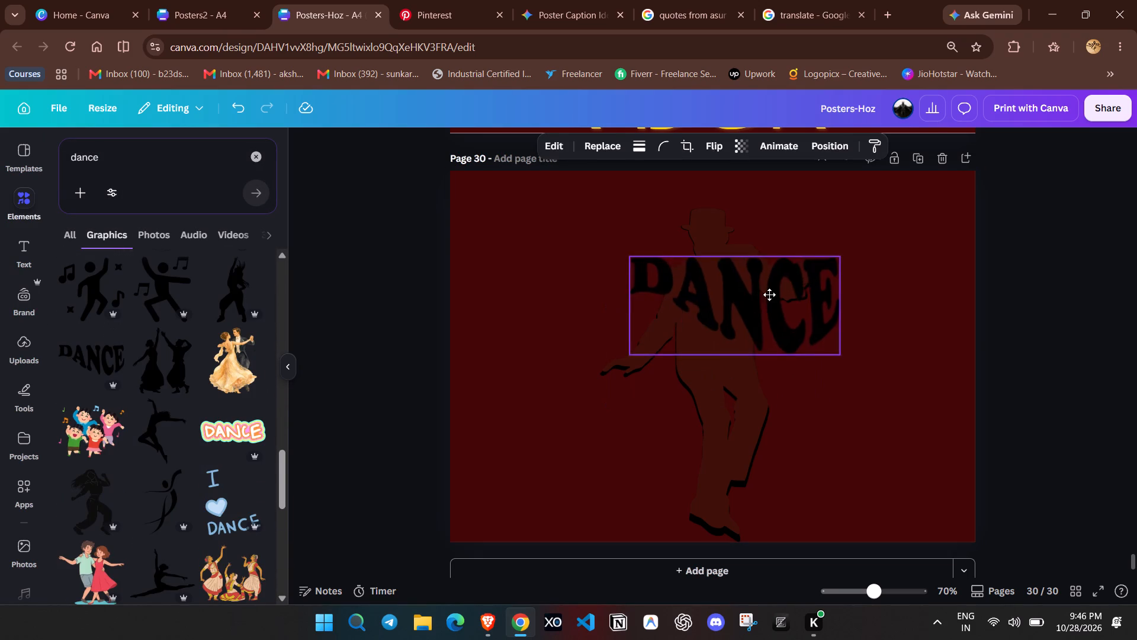
pyautogui.moveTo(769, 295); pyautogui.dragTo(889, 267)
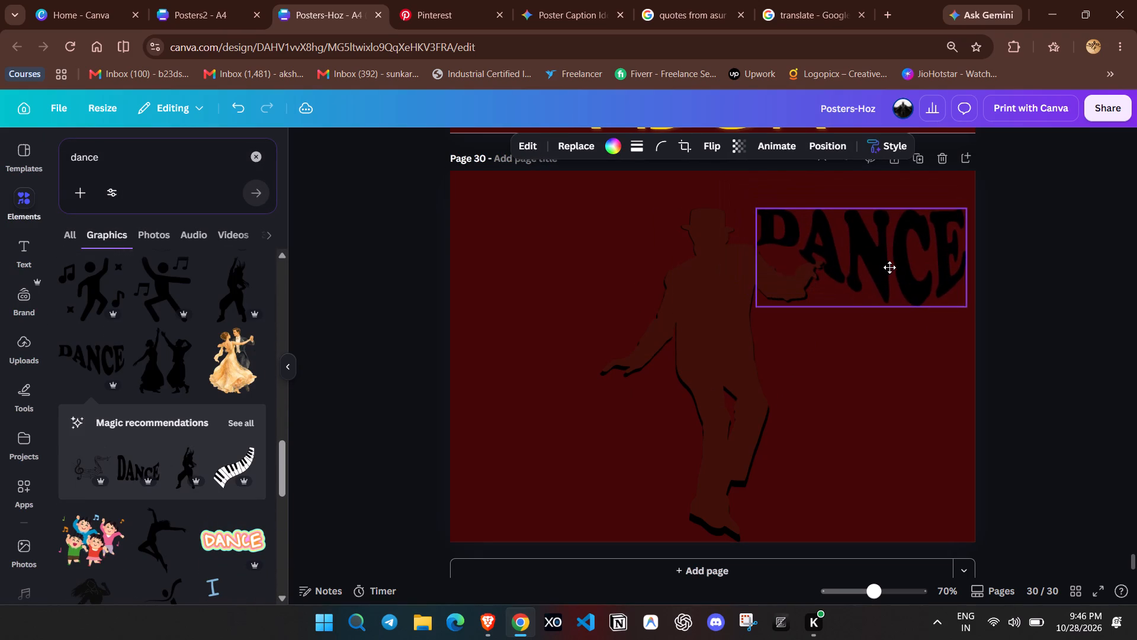
pyautogui.moveTo(889, 267); pyautogui.dragTo(687, 456)
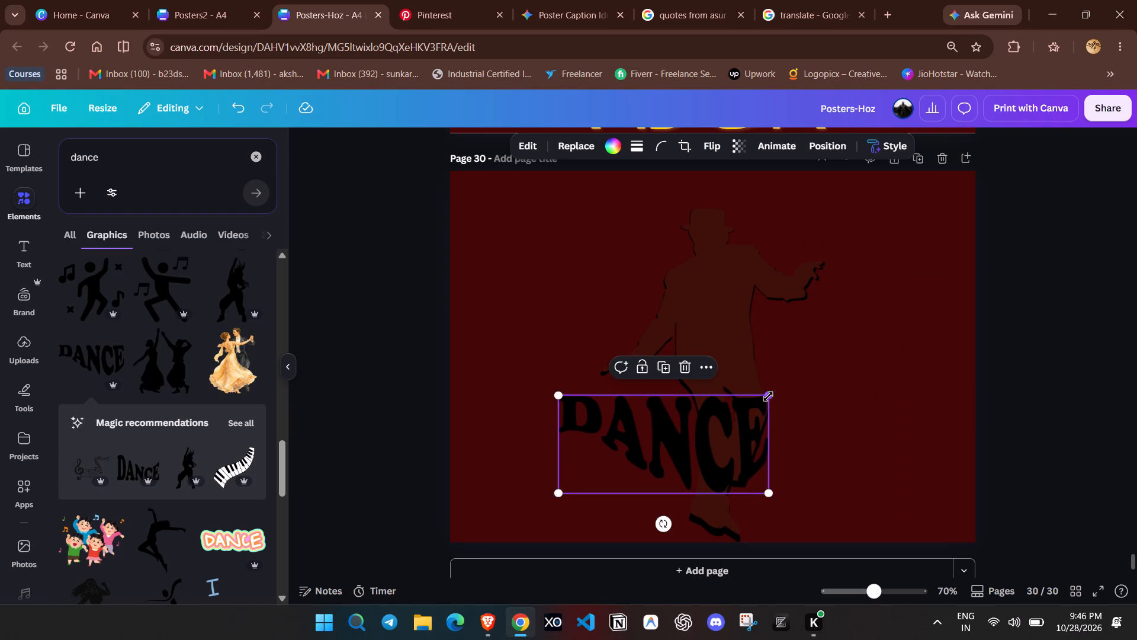
pyautogui.moveTo(768, 396); pyautogui.dragTo(869, 327)
pyautogui.moveTo(781, 408); pyautogui.dragTo(779, 435)
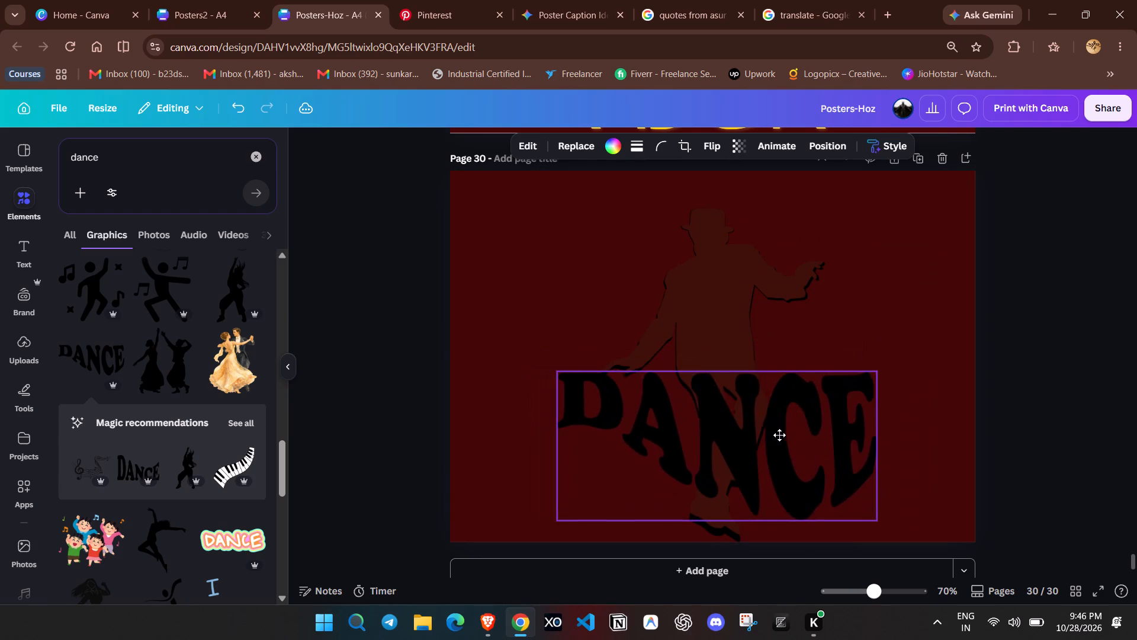
pyautogui.moveTo(779, 435); pyautogui.dragTo(775, 430)
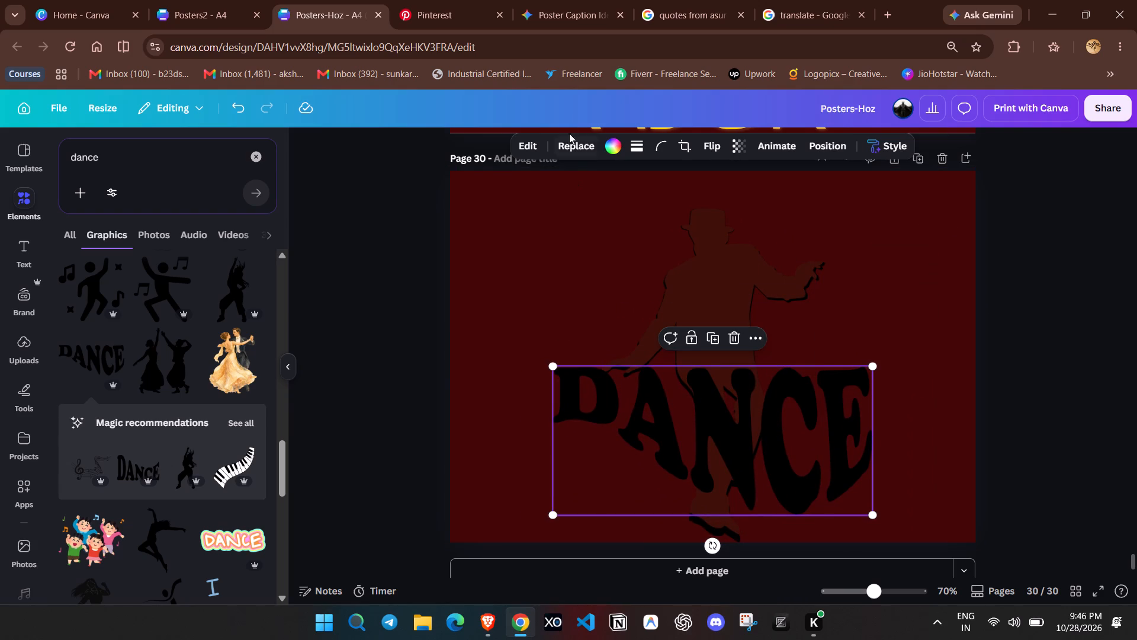
# Recolour the DANCE lettering dark red #6c1616.
pyautogui.click(609, 143)
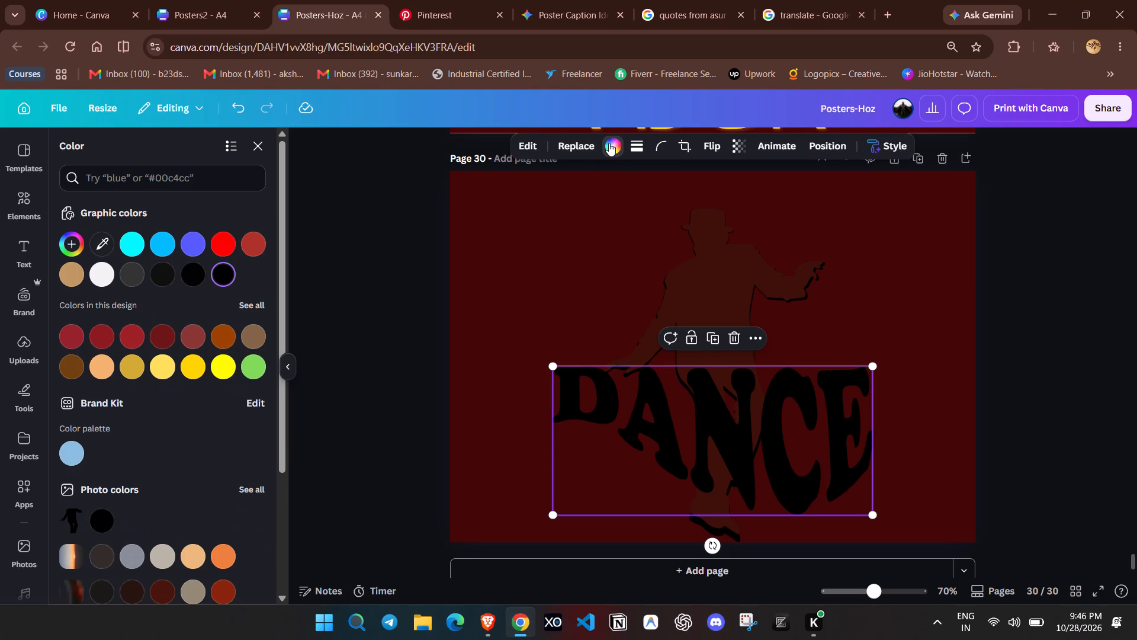
pyautogui.click(163, 267)
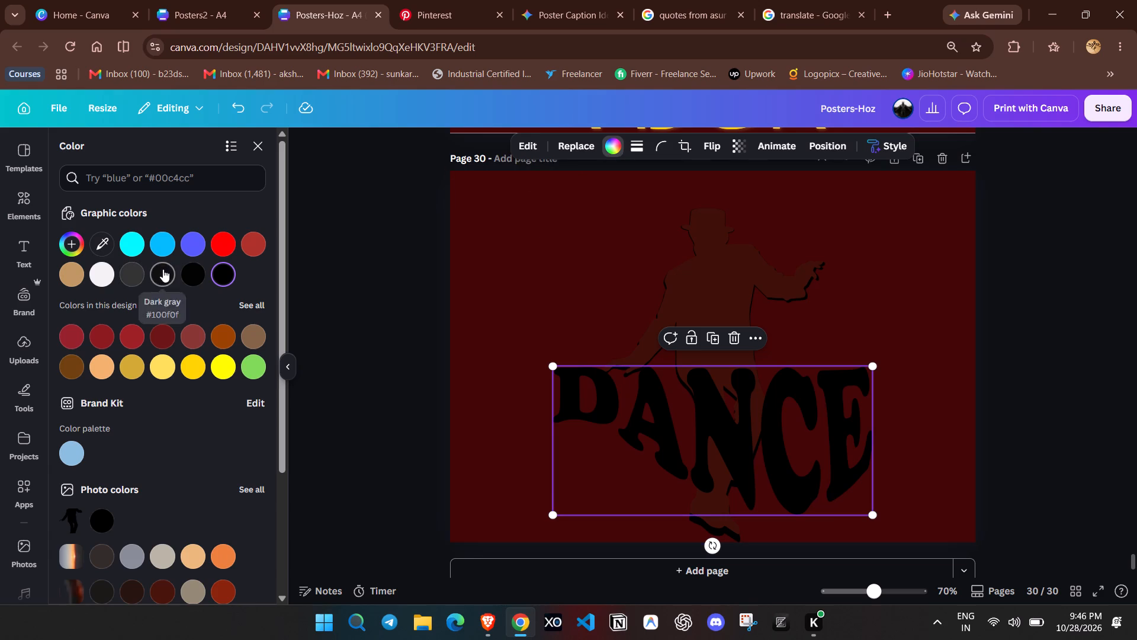
pyautogui.click(153, 233)
pyautogui.click(221, 245)
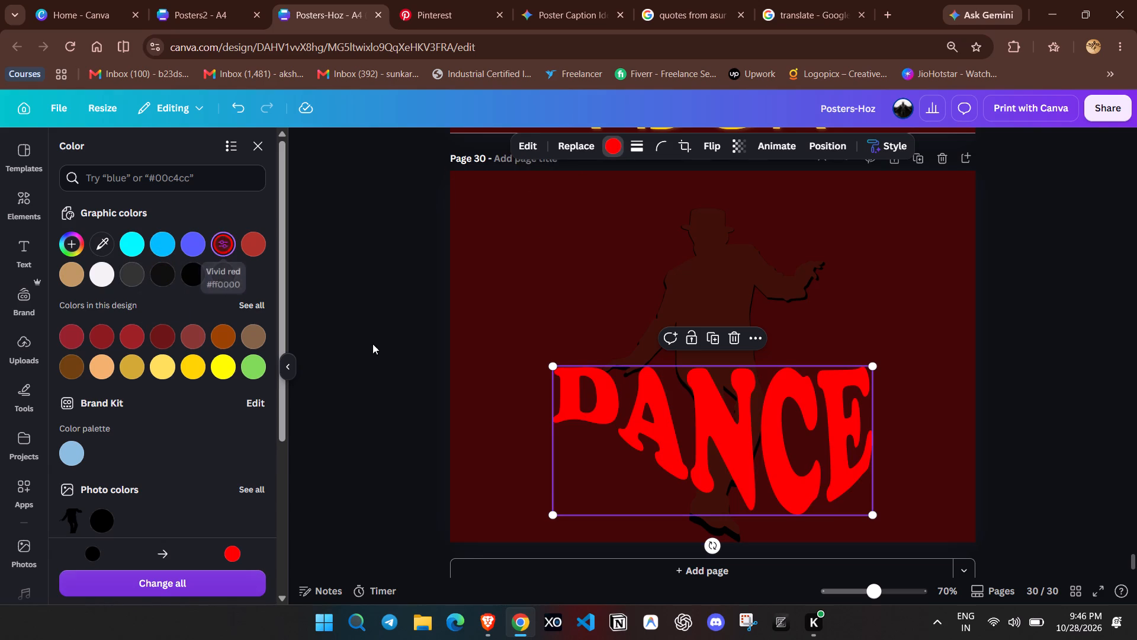
pyautogui.click(156, 337)
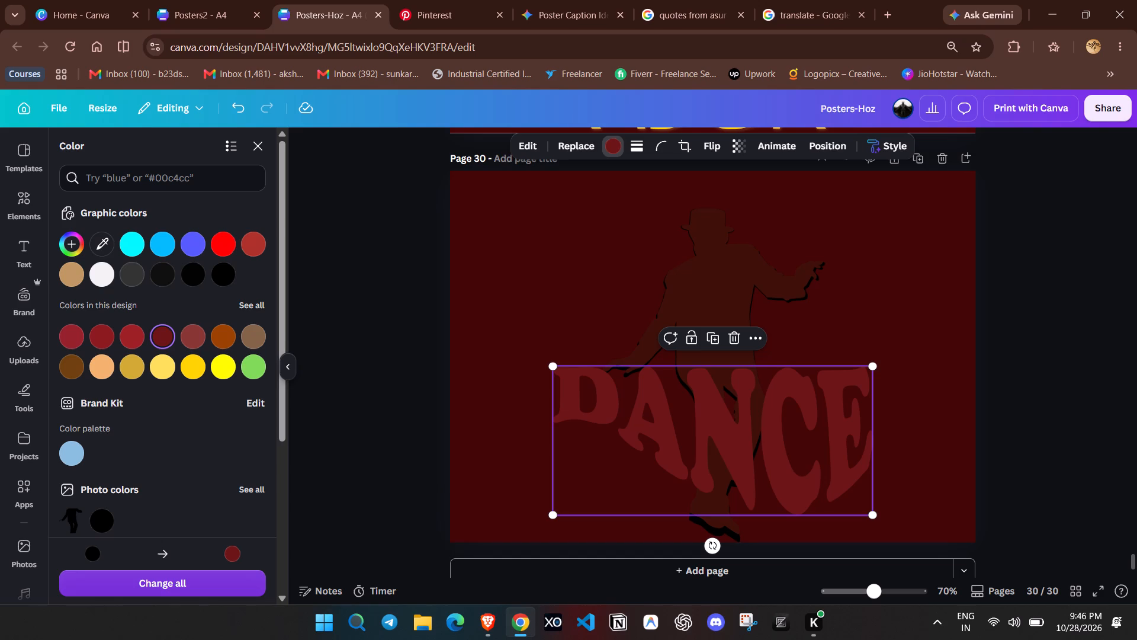
# Raise the DANCE lettering over the dancer's torso and thighs, enlarge it slightly and keep it centred horizontally.
pyautogui.moveTo(753, 411); pyautogui.dragTo(752, 353)
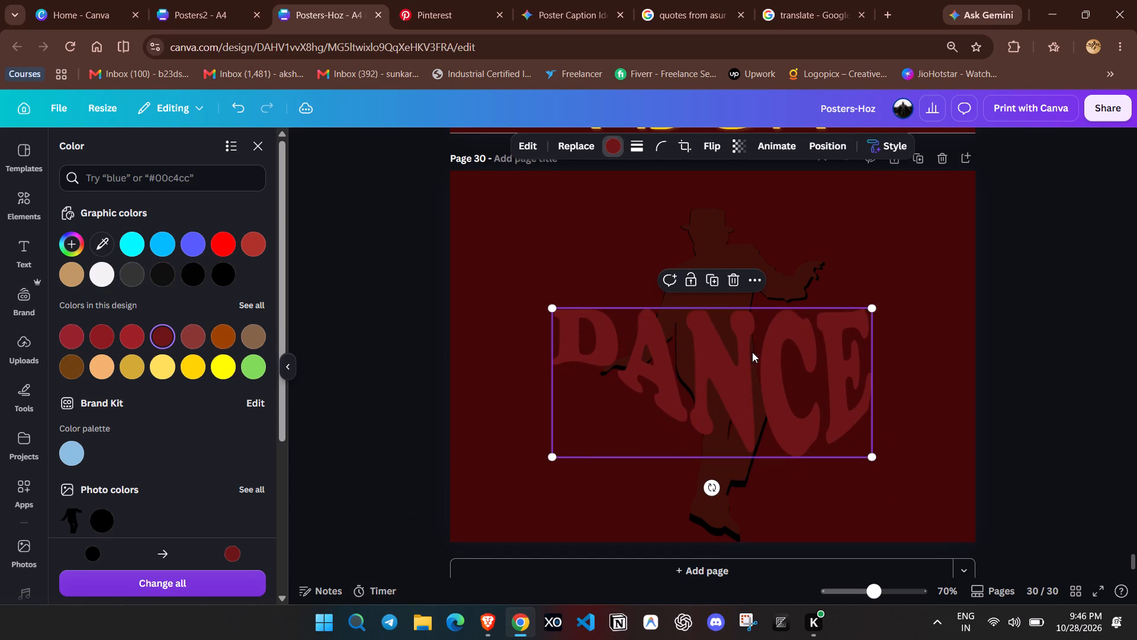
pyautogui.moveTo(878, 304); pyautogui.dragTo(918, 247)
pyautogui.click(876, 302)
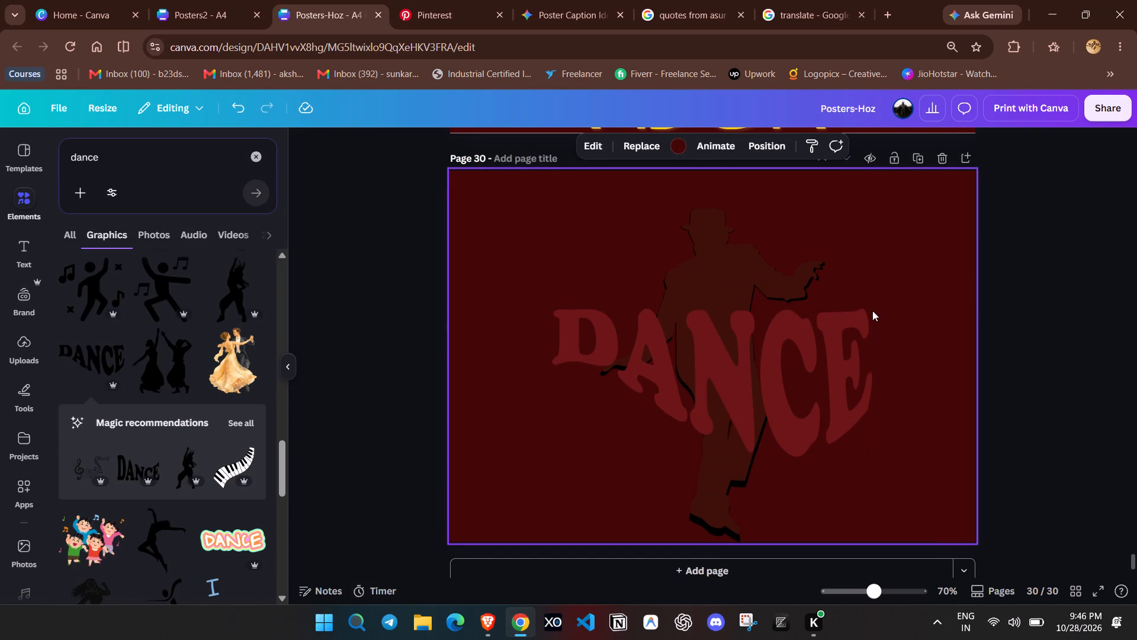
pyautogui.click(872, 311)
pyautogui.click(863, 320)
pyautogui.moveTo(878, 306); pyautogui.dragTo(916, 251)
pyautogui.click(851, 353)
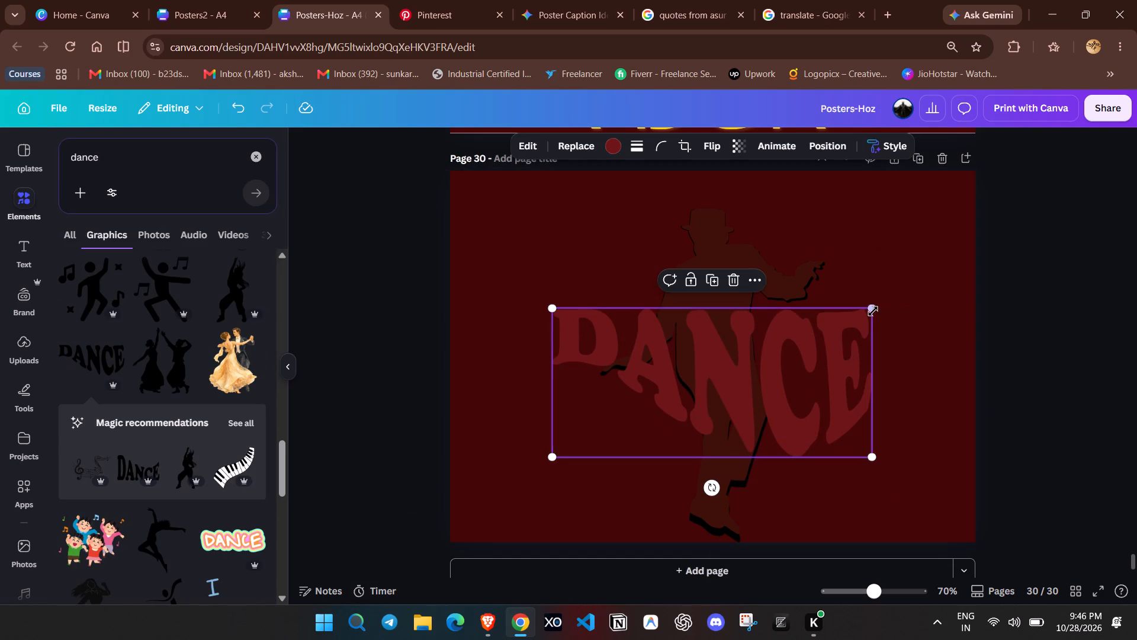
pyautogui.moveTo(873, 310); pyautogui.dragTo(910, 265)
pyautogui.moveTo(860, 350); pyautogui.dragTo(839, 350)
# Send the DANCE lettering backward one layer, behind the filtered silhouette copy.
pyautogui.rightClick(804, 345)
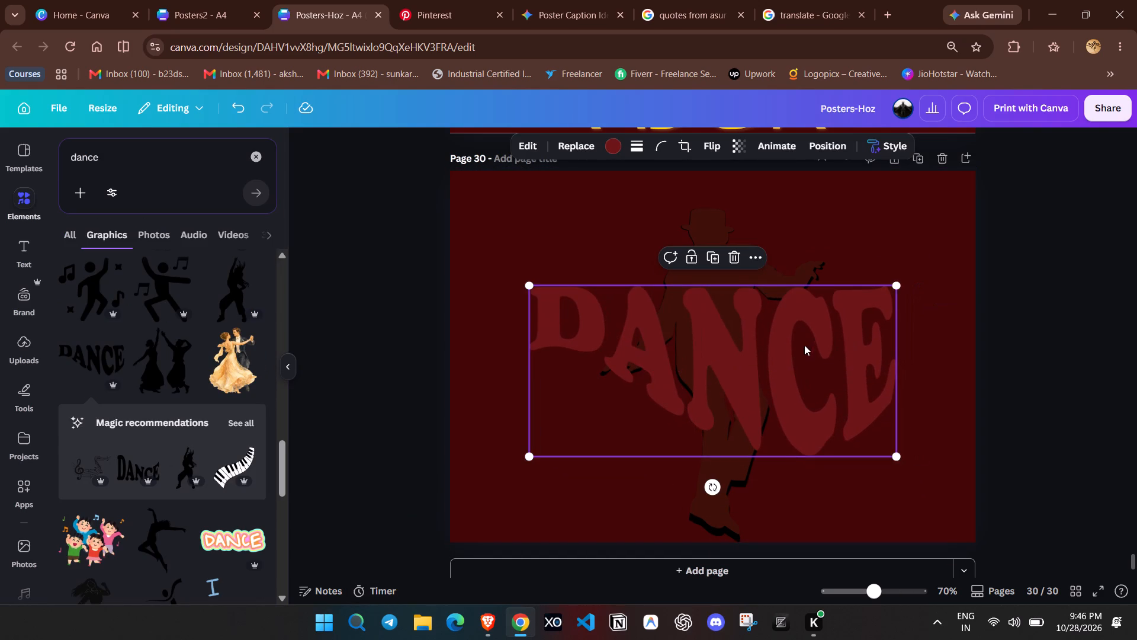
pyautogui.click(766, 394)
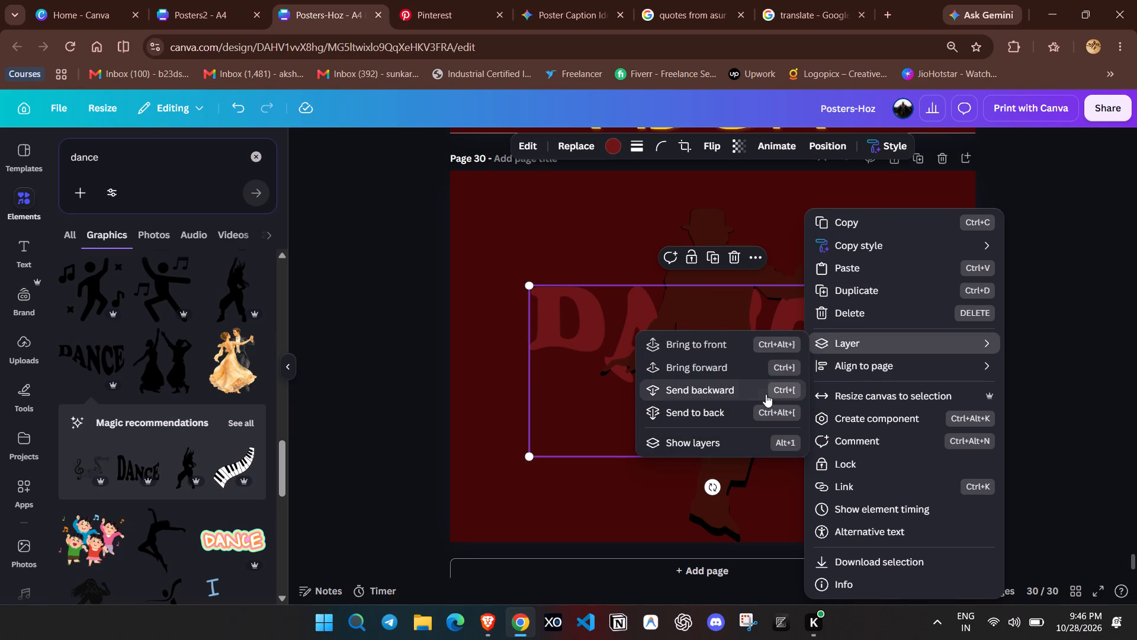
# Enlarge the DANCE lettering to nearly the full page width, about 29.3 by 13.6, lower it and centre it horizontally.
pyautogui.click(532, 281)
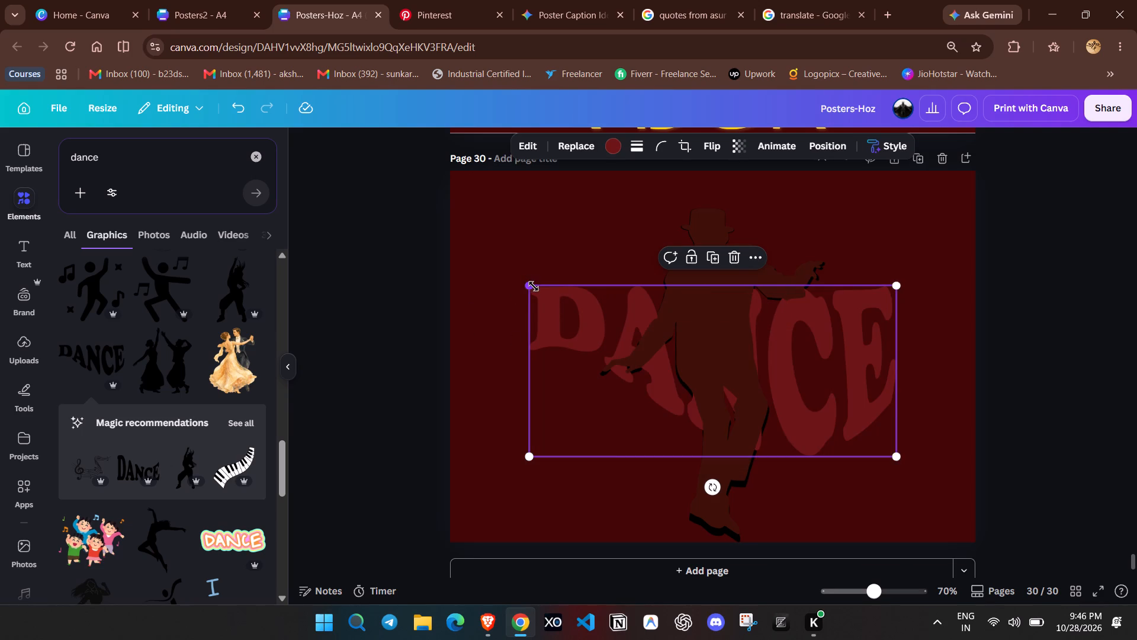
pyautogui.moveTo(534, 286); pyautogui.dragTo(477, 209)
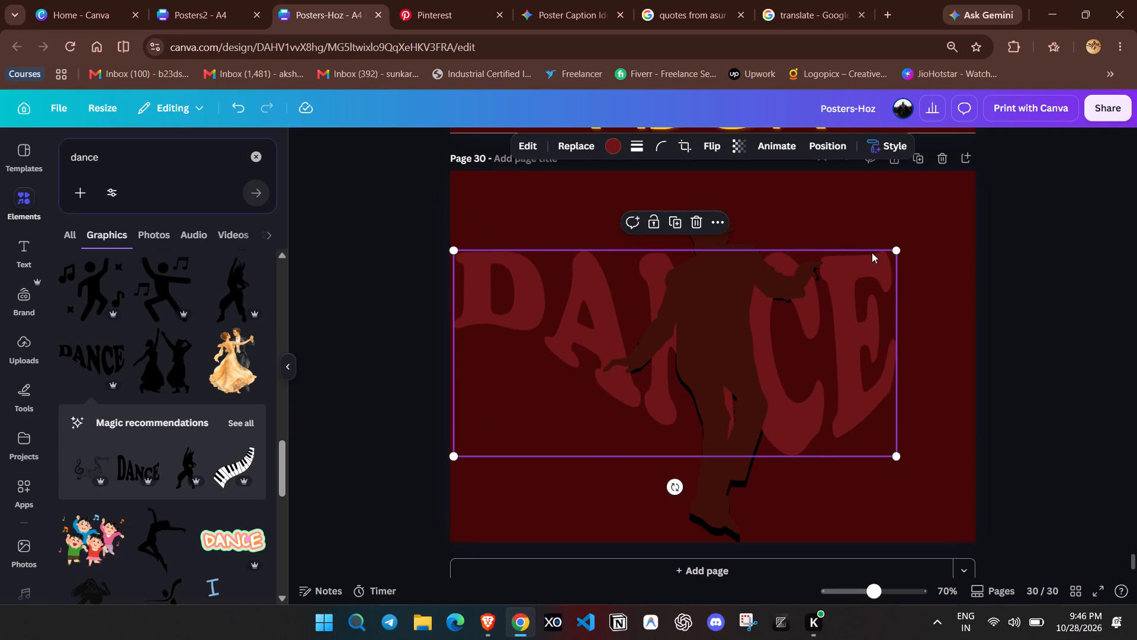
pyautogui.moveTo(895, 251); pyautogui.dragTo(979, 230)
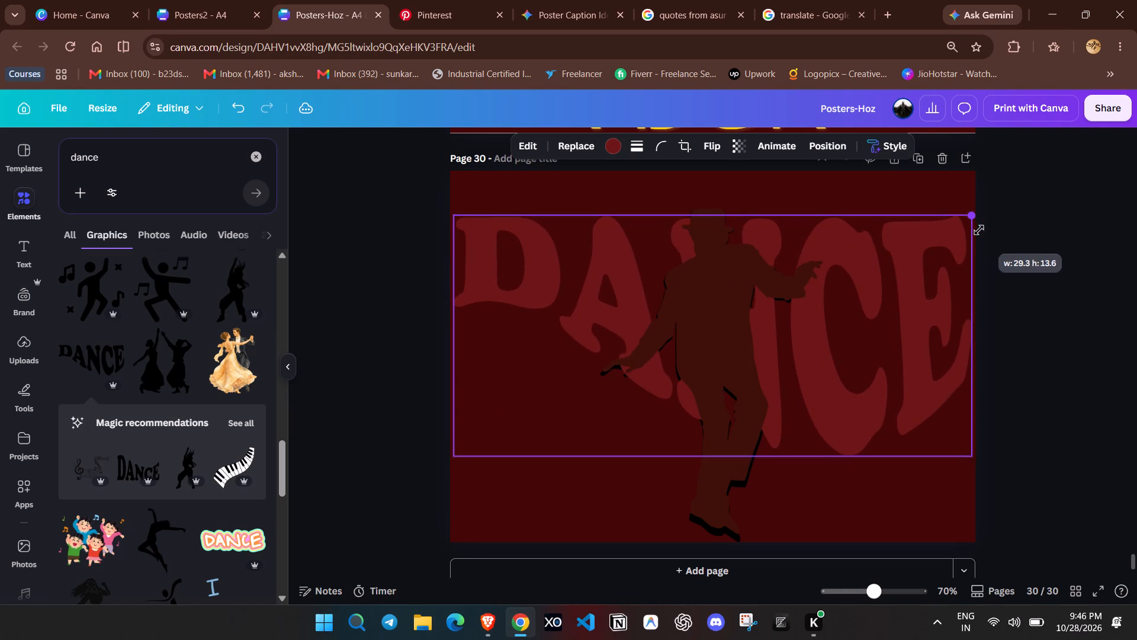
pyautogui.moveTo(979, 230); pyautogui.dragTo(980, 228)
pyautogui.moveTo(928, 233); pyautogui.dragTo(931, 279)
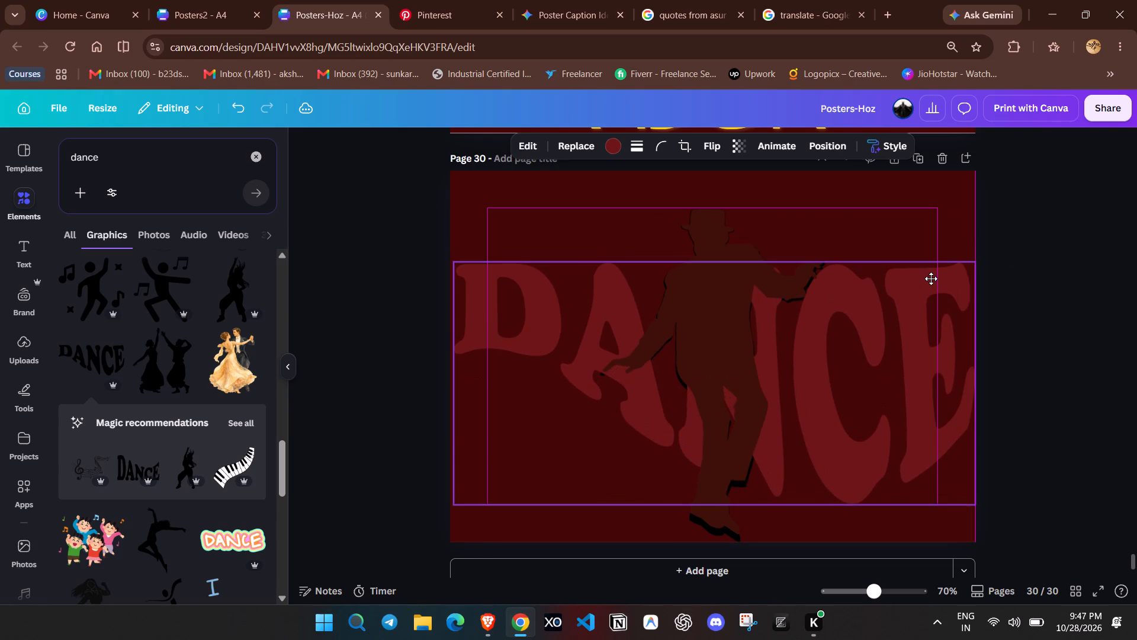
pyautogui.moveTo(931, 279); pyautogui.dragTo(923, 280)
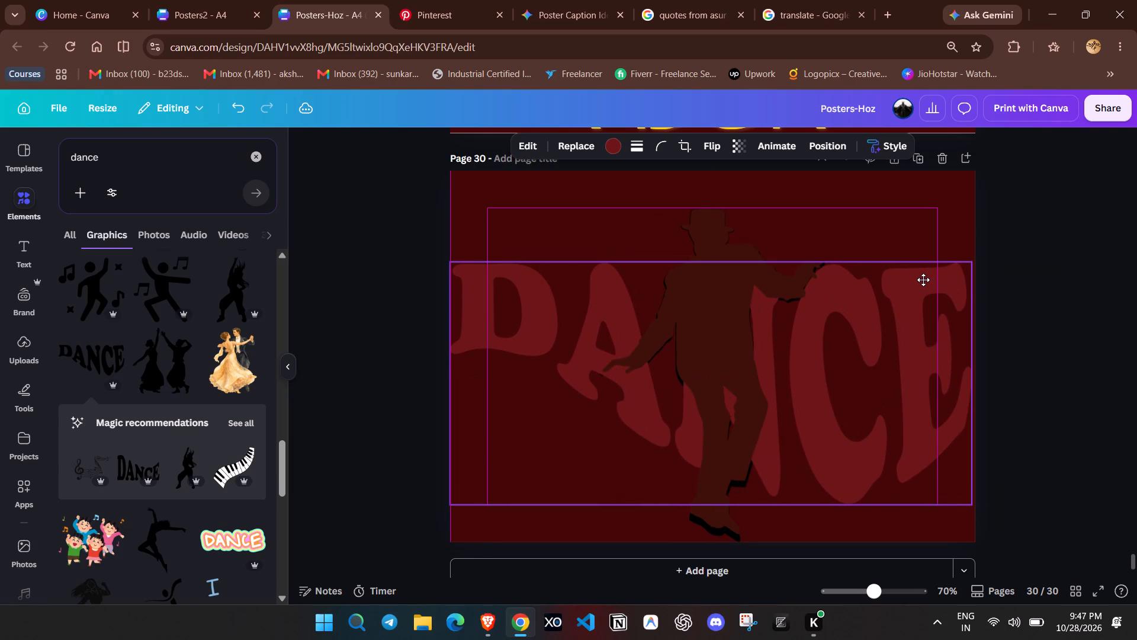
pyautogui.moveTo(923, 280); pyautogui.dragTo(926, 280)
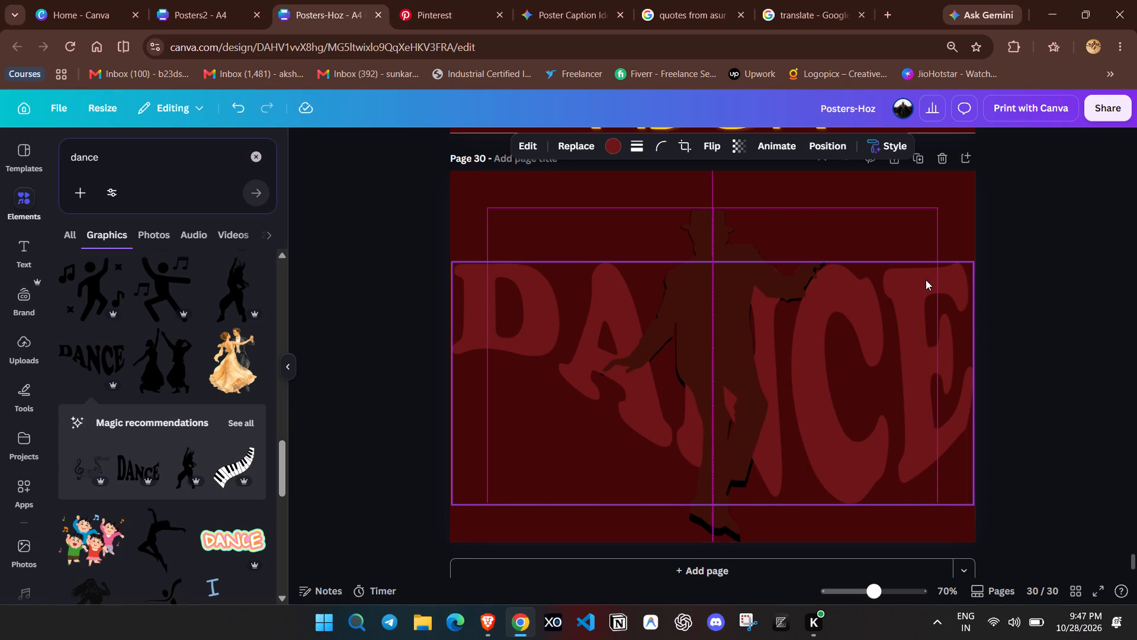
pyautogui.click(1043, 271)
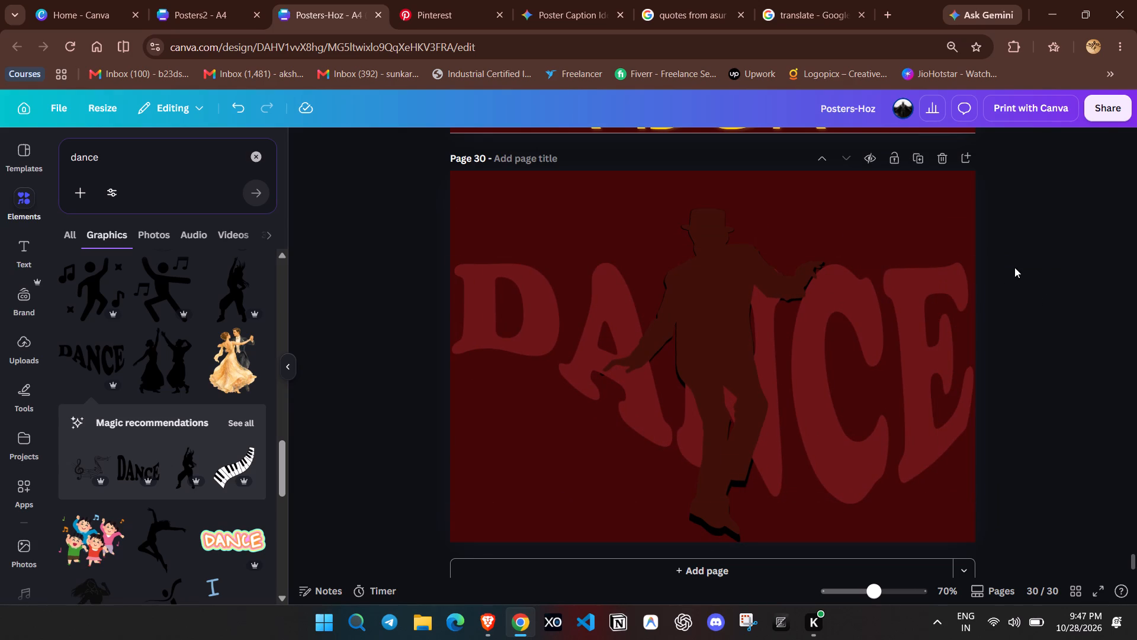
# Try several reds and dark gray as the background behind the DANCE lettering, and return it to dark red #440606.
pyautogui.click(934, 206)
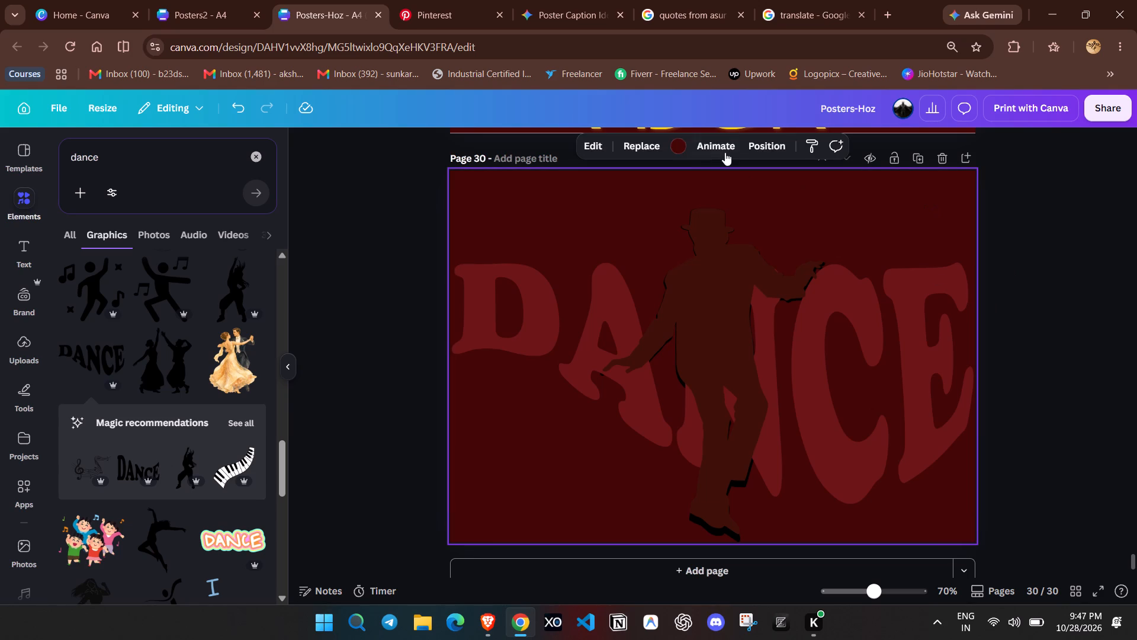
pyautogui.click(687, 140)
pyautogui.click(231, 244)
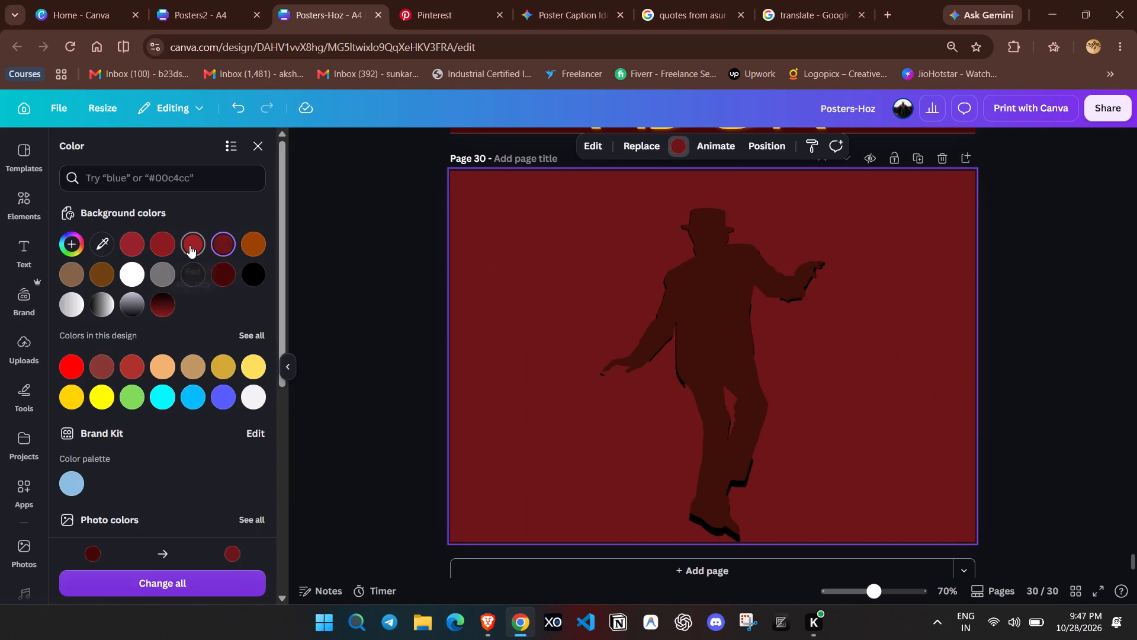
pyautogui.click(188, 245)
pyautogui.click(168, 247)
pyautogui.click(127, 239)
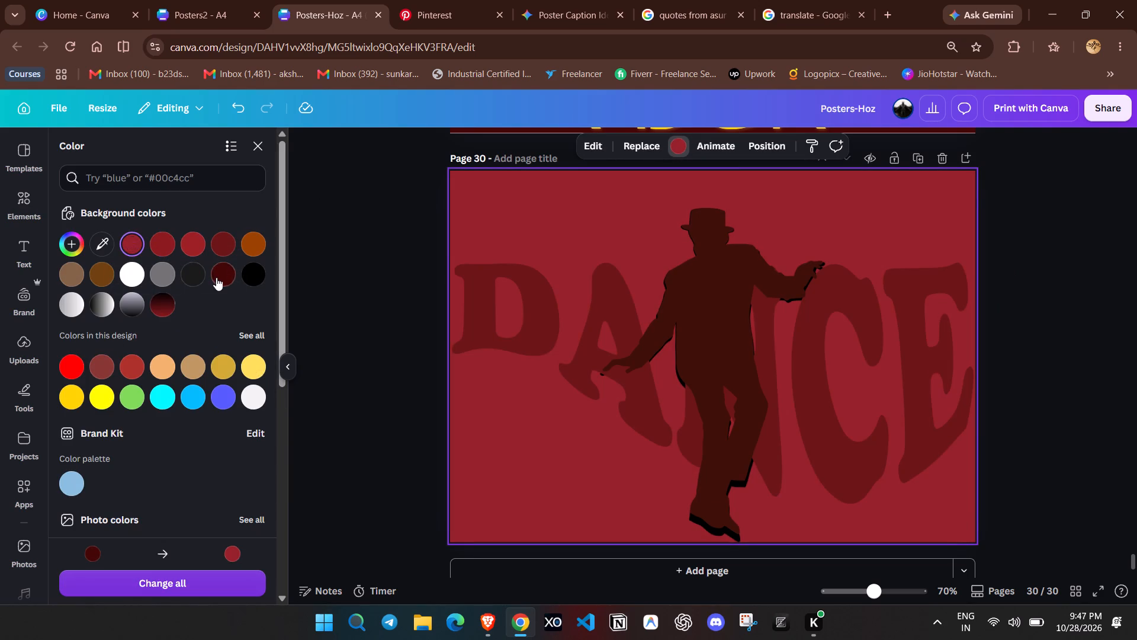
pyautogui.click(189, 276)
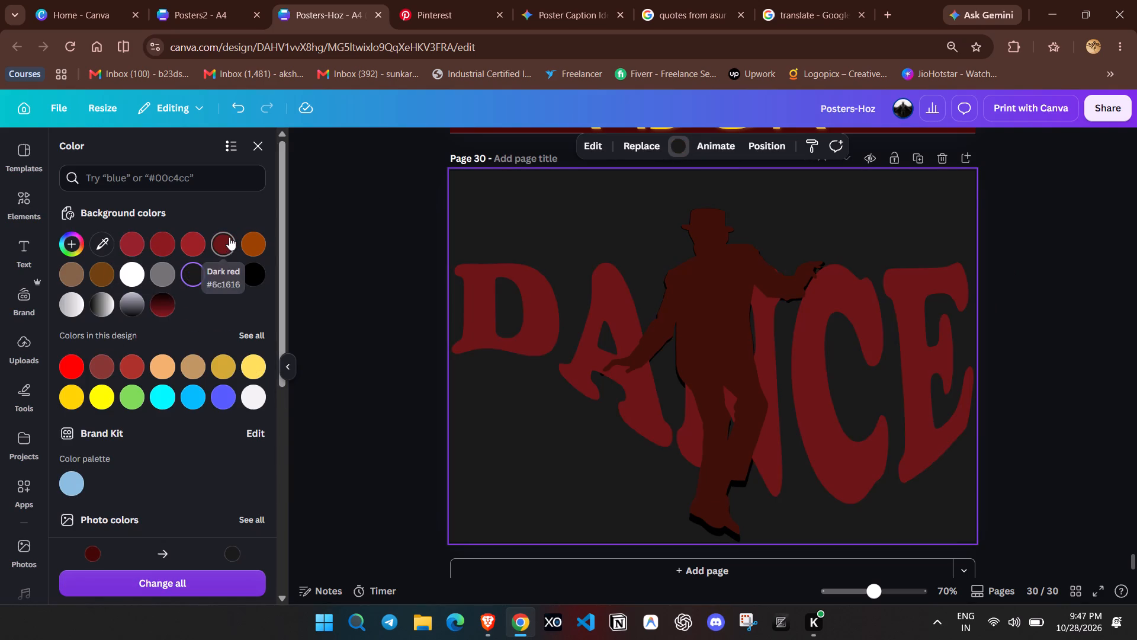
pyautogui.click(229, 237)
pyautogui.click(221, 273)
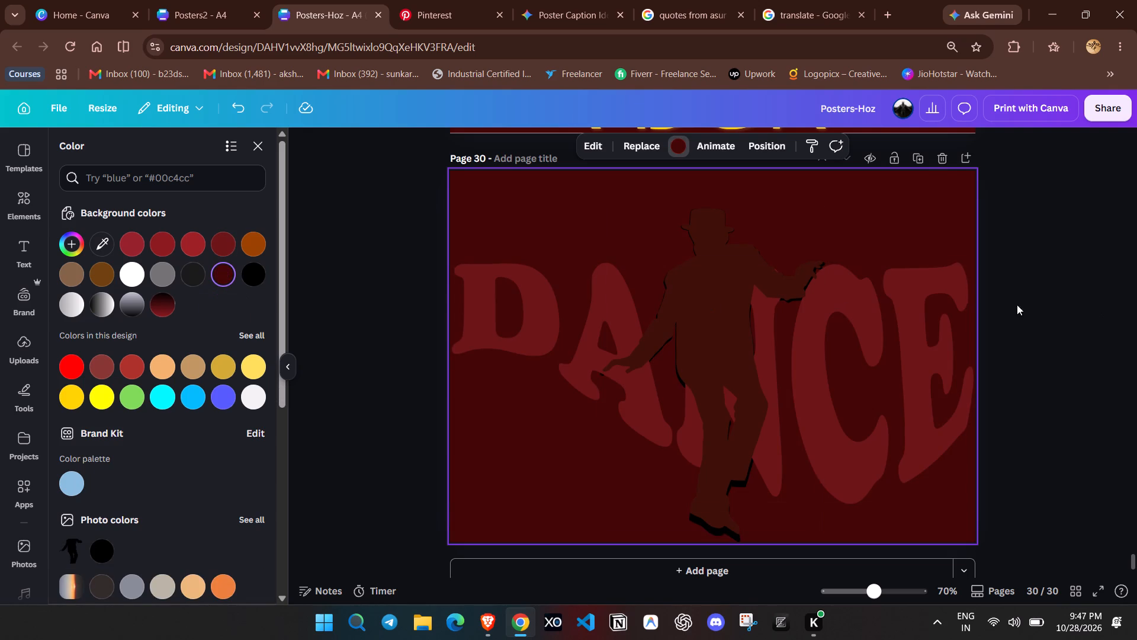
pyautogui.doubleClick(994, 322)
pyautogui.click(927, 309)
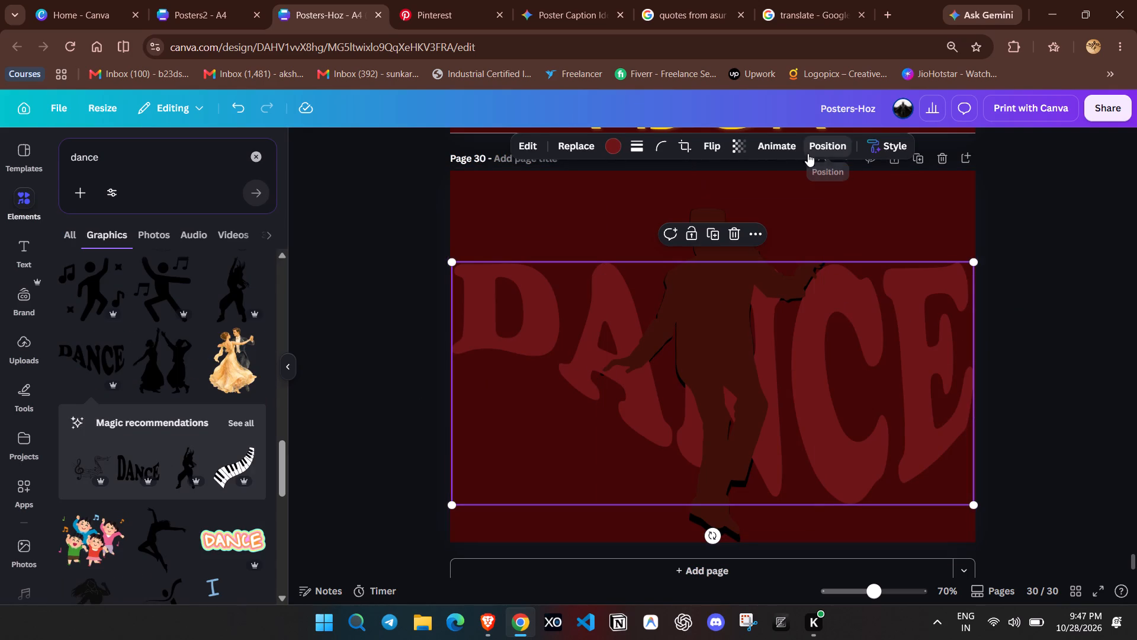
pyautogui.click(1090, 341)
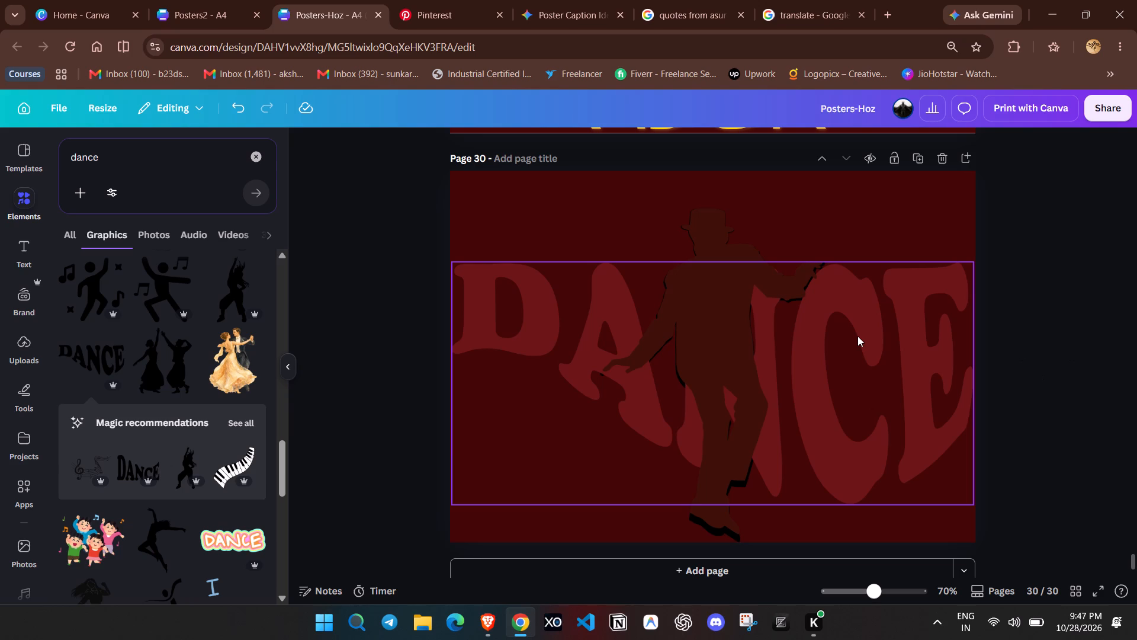
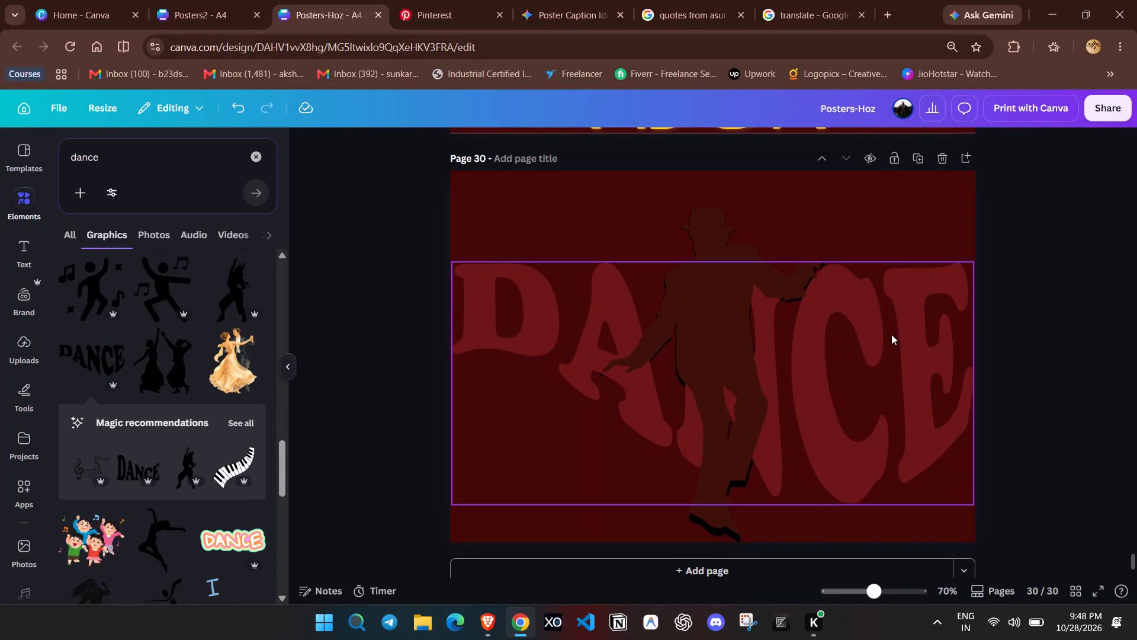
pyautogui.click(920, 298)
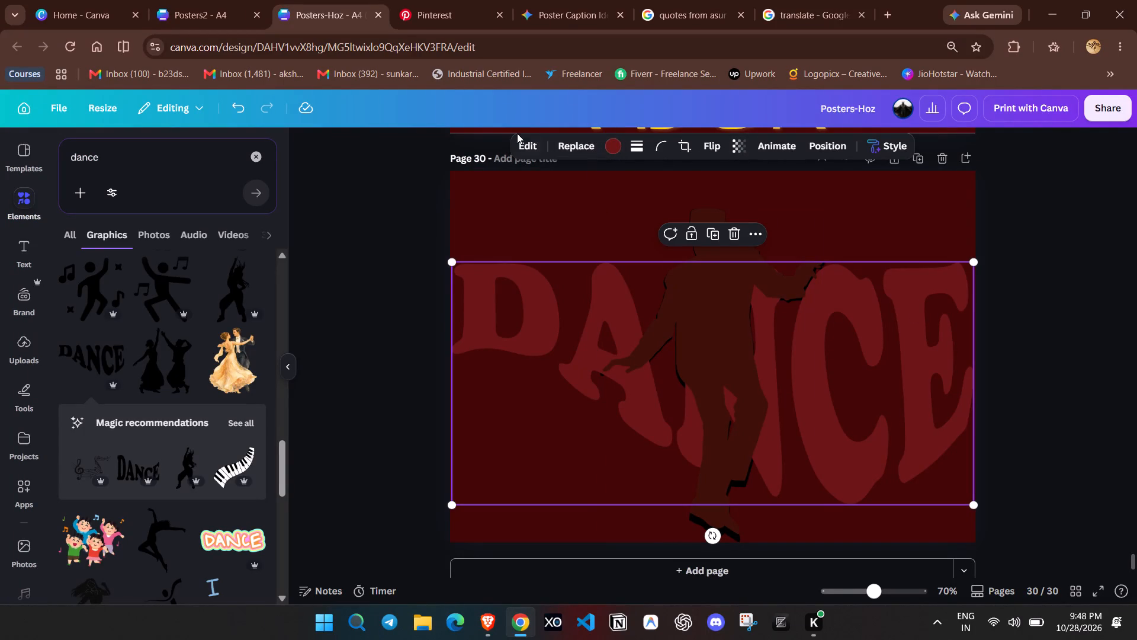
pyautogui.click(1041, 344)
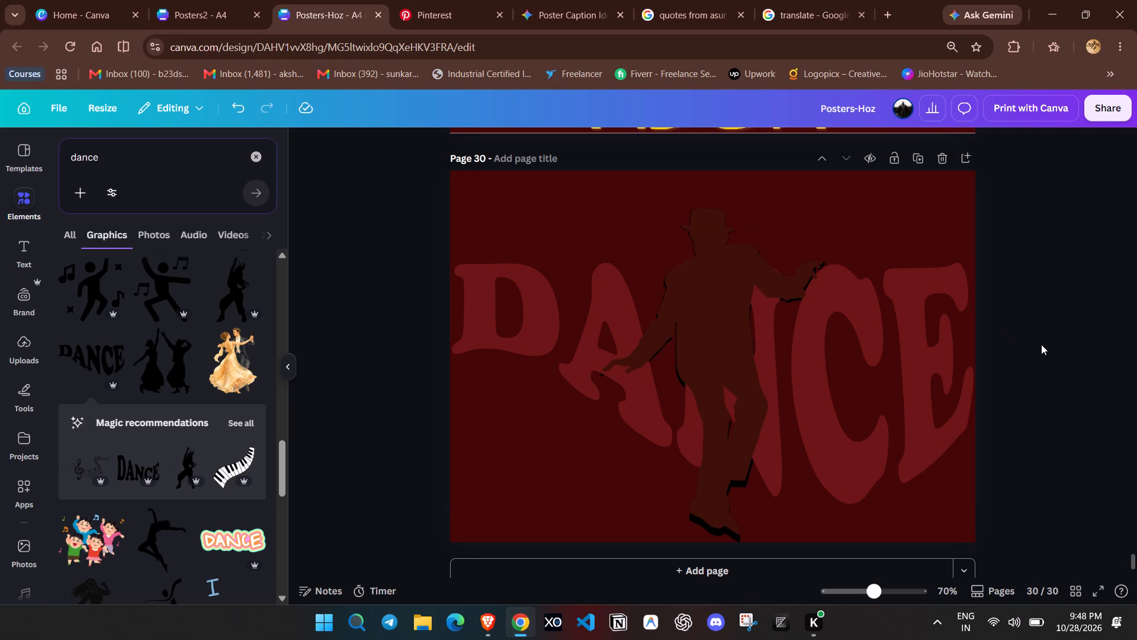